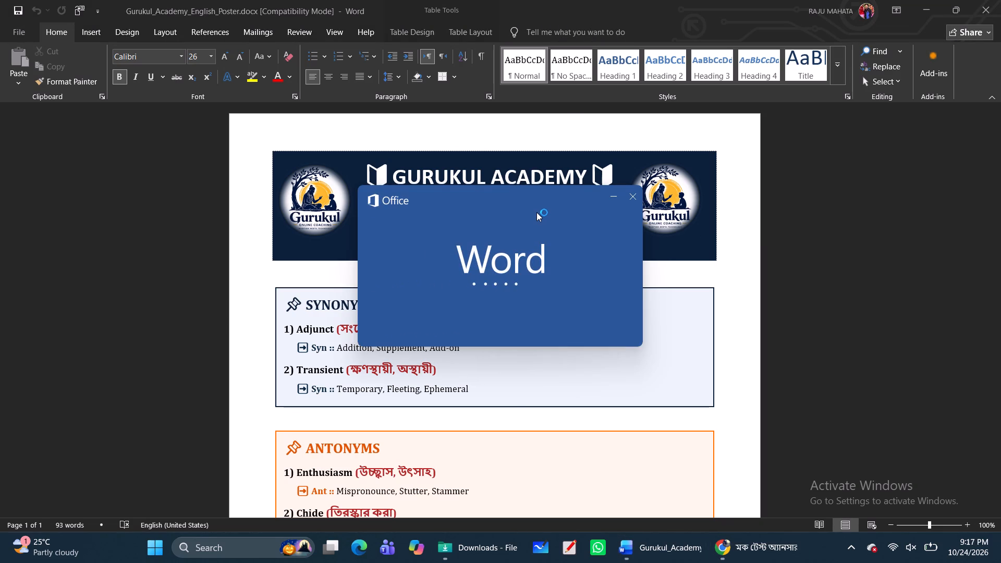
click(542, 50)
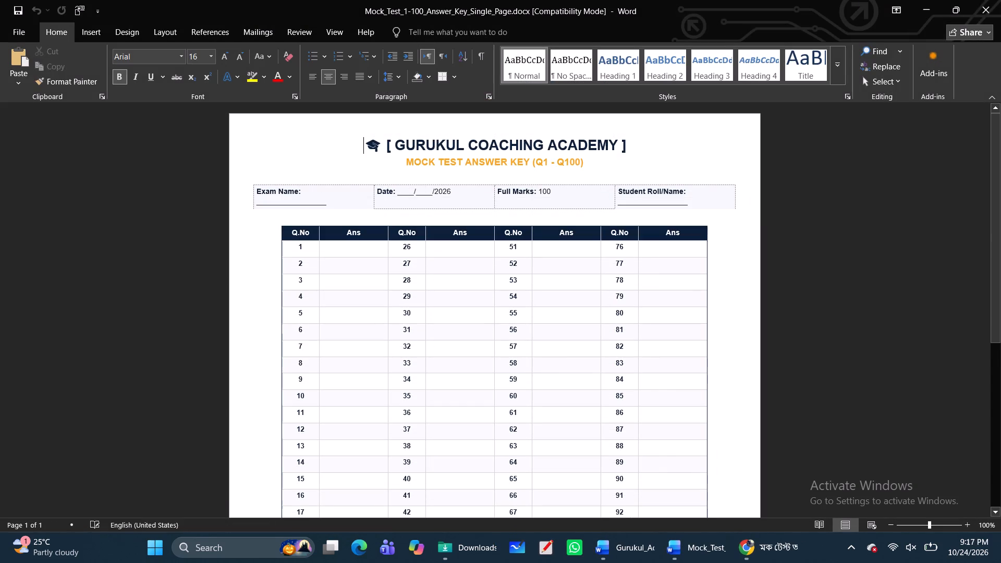
Copy the whole Gurukul Academy header banner table from the Gurukul_Academy_English_Poster.docx document.
click(634, 555)
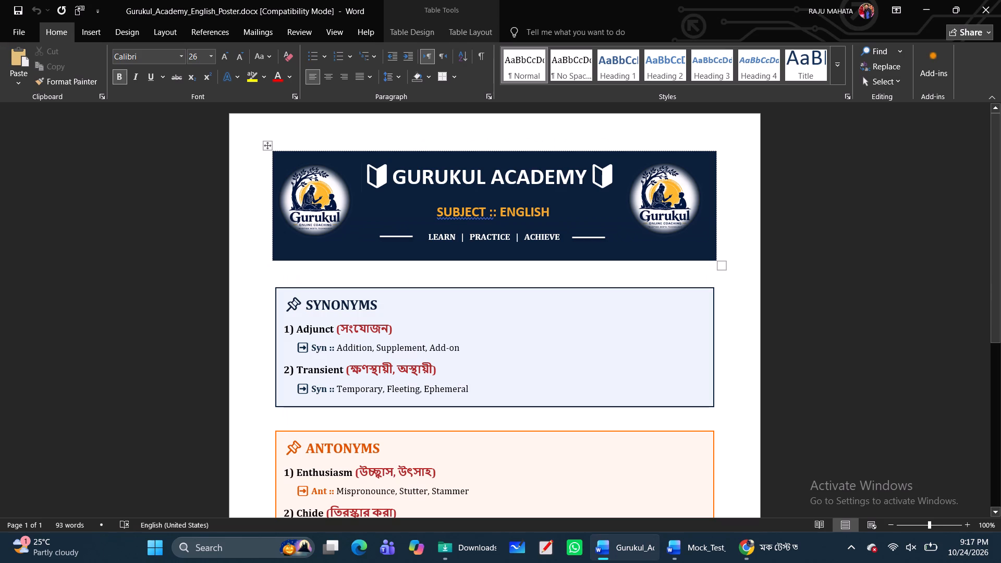
click(315, 252)
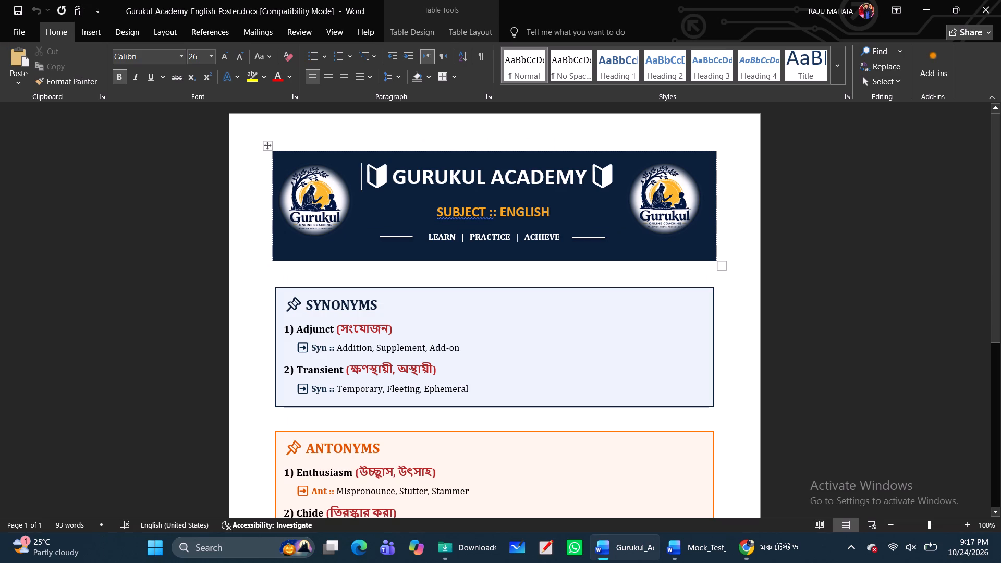
click(237, 240)
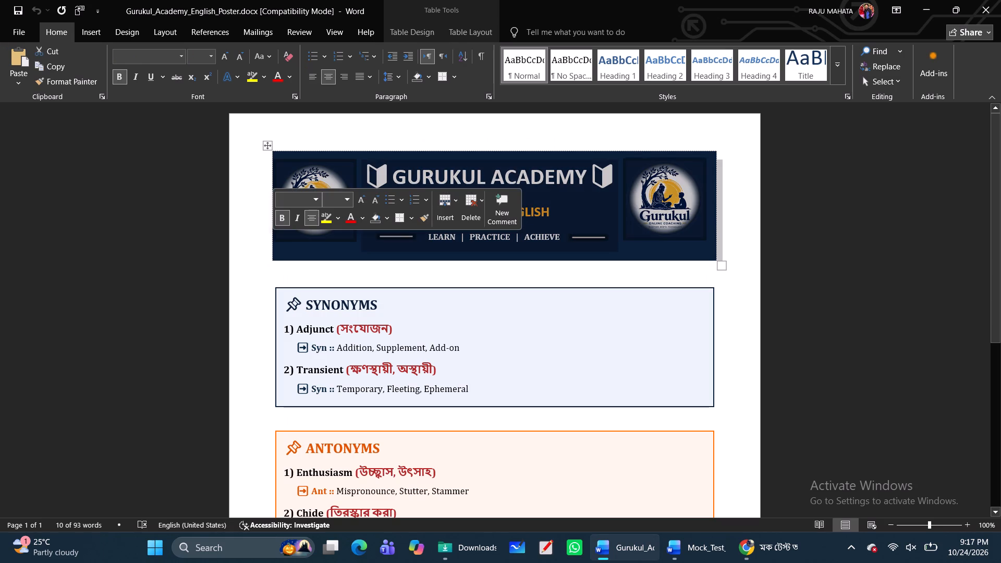
click(247, 250)
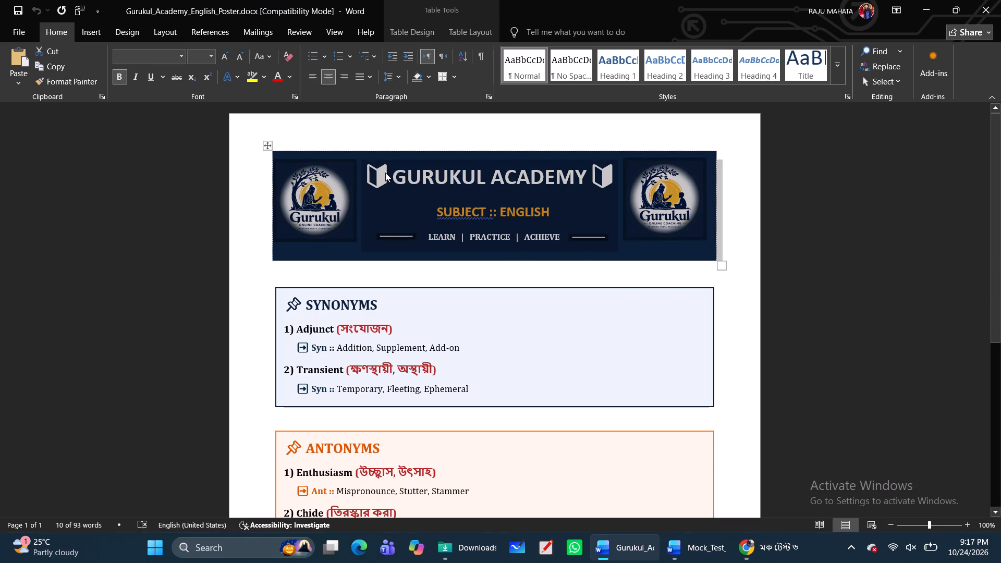
double_click(384, 173)
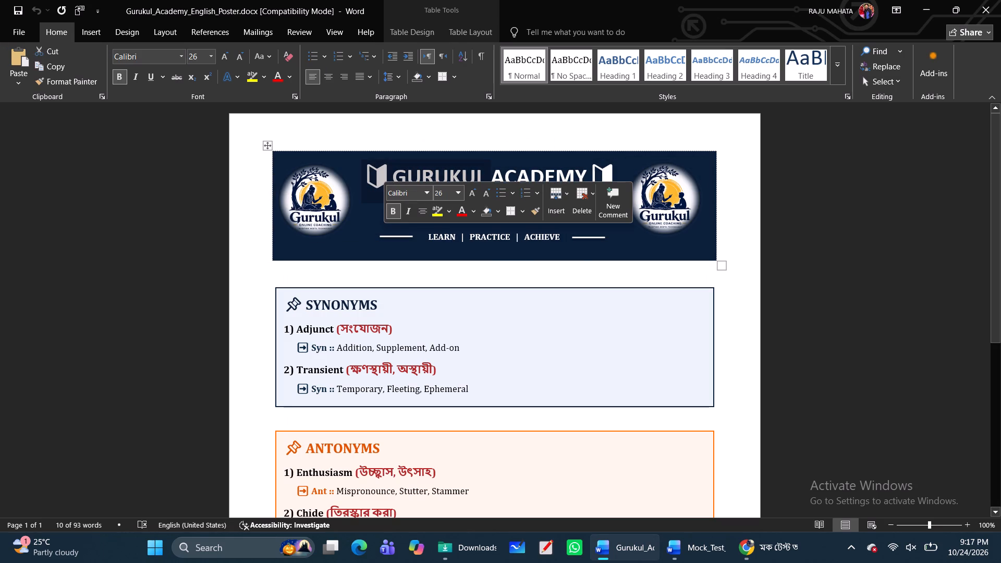
click(265, 149)
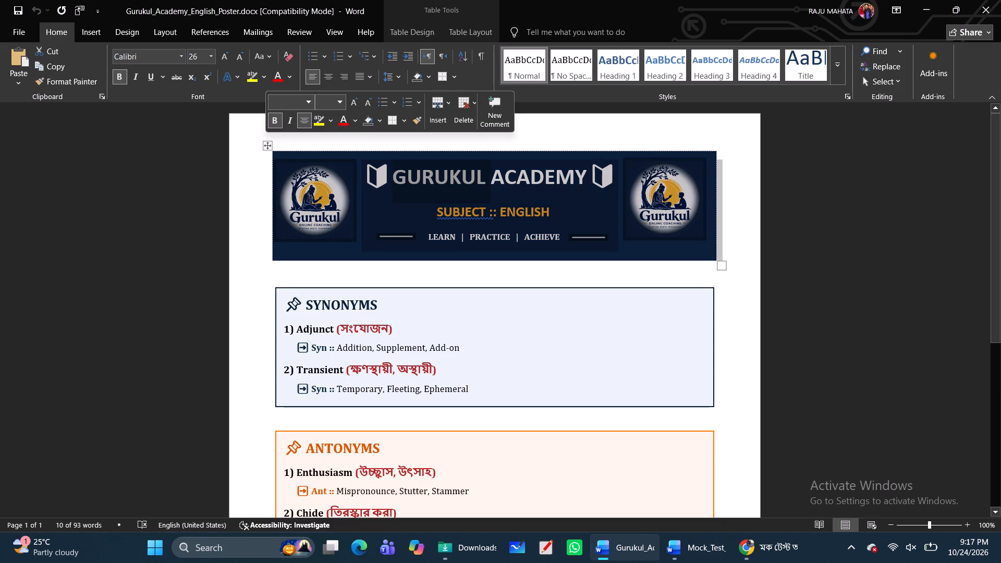
key(ctrl+c)
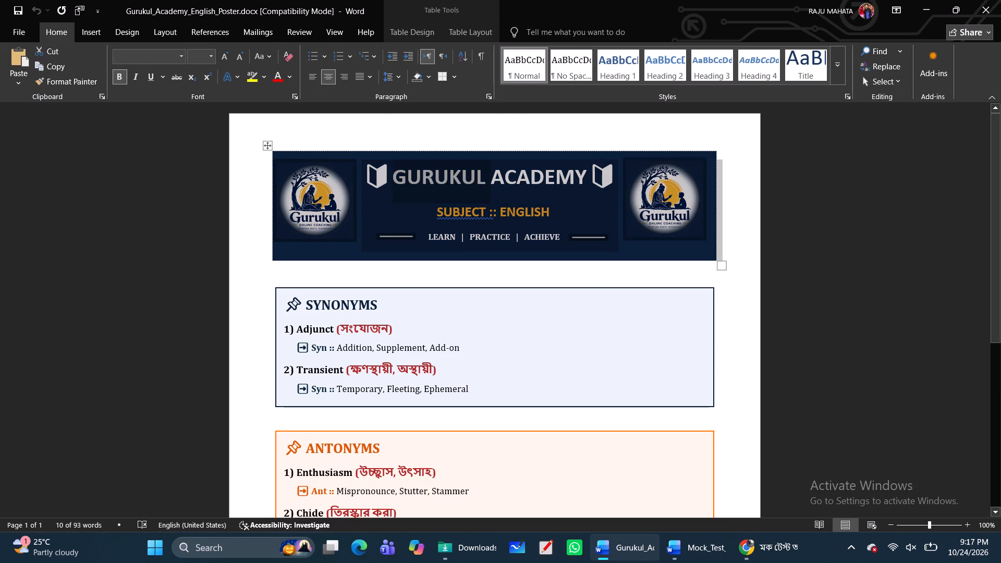
Paste the copied banner over the coaching academy title in Mock_Test_1-100_Answer_Key_Single_Page.docx.
click(698, 549)
click(369, 139)
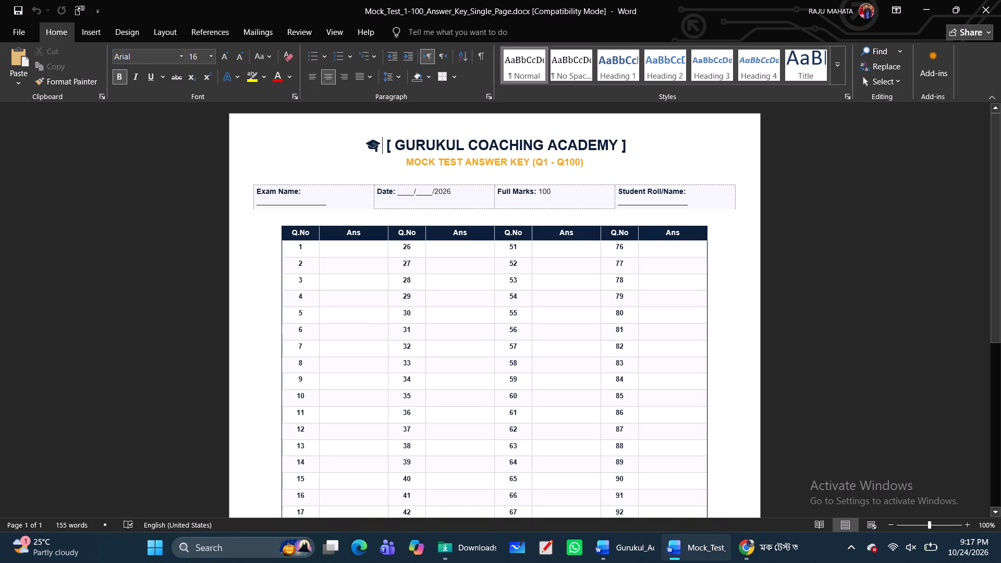
triple_click(369, 139)
key(ctrl+v)
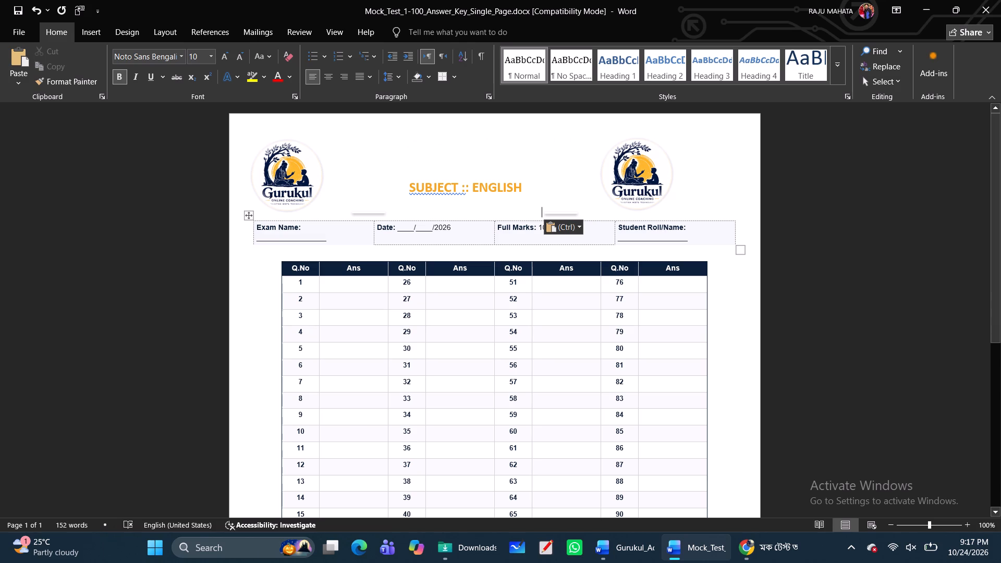
Move the left Gurukul logo in the pasted header slightly inward from the page's left margin.
scroll(483, 290, down, 10)
scroll(482, 302, up, 3)
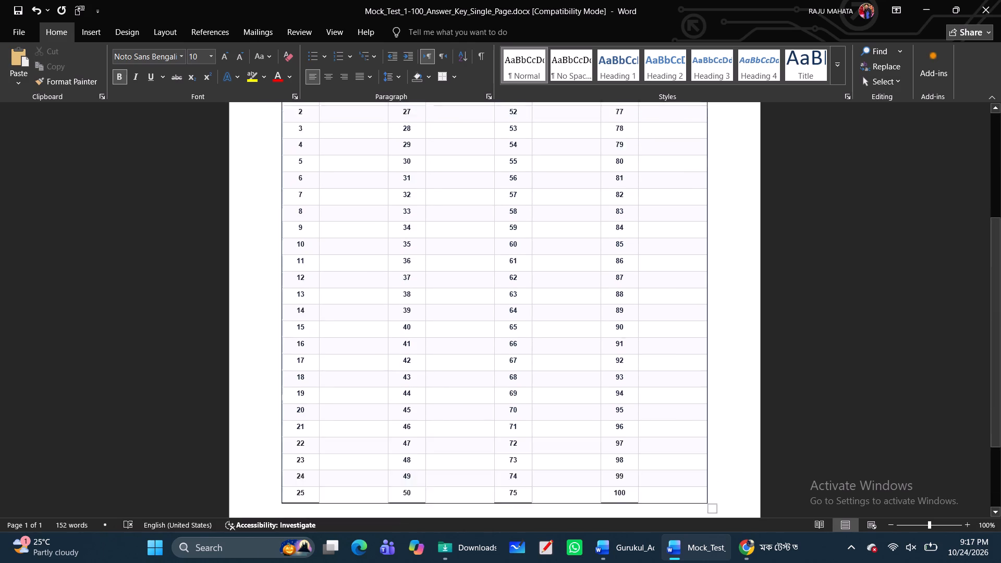
scroll(482, 302, up, 12)
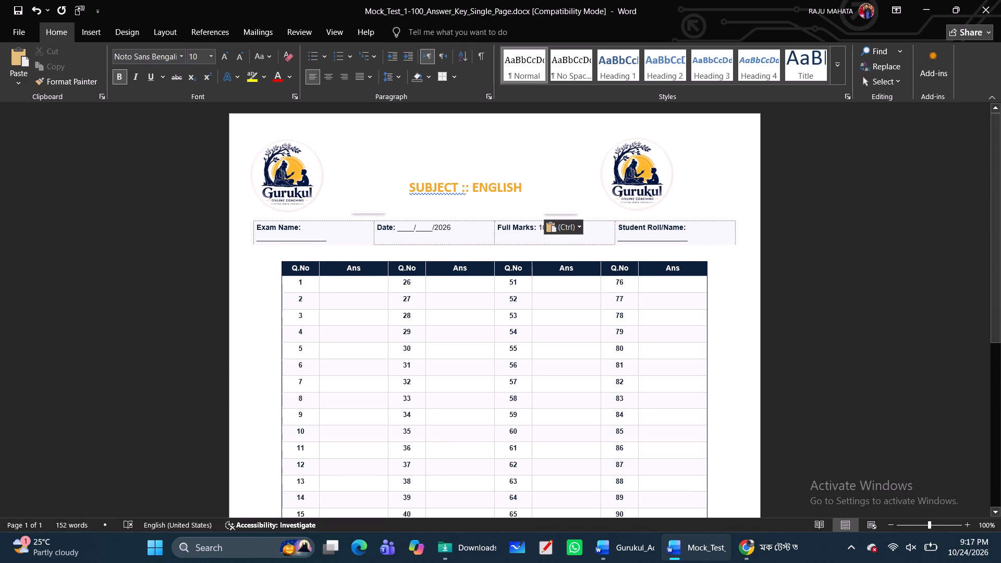
drag(276, 172, 306, 168)
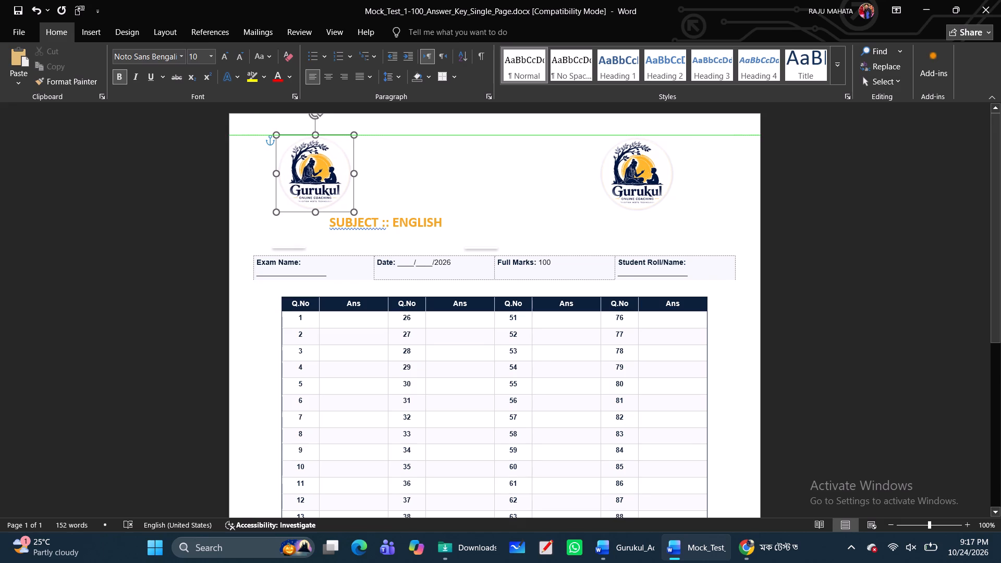
drag(306, 168, 295, 168)
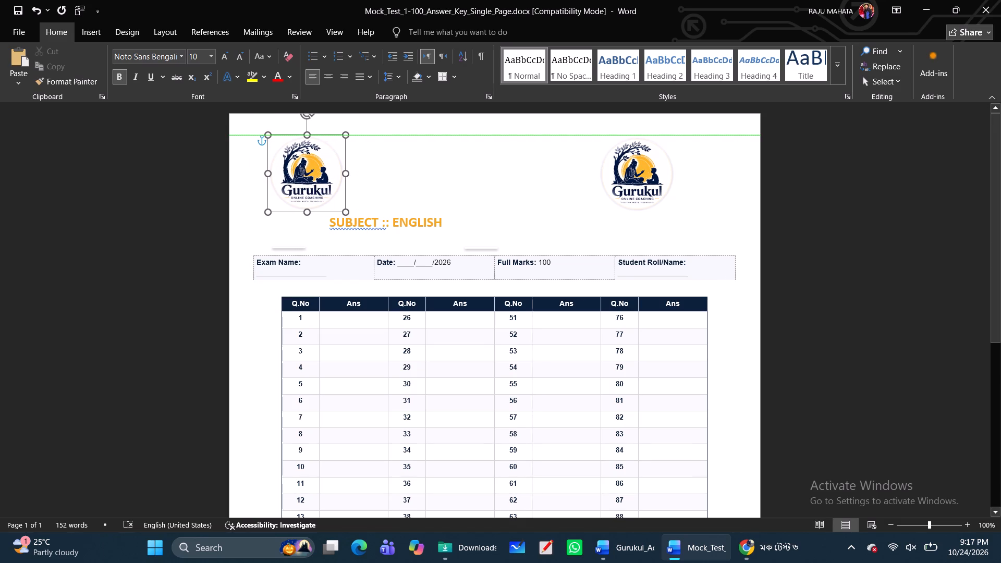
drag(295, 168, 307, 166)
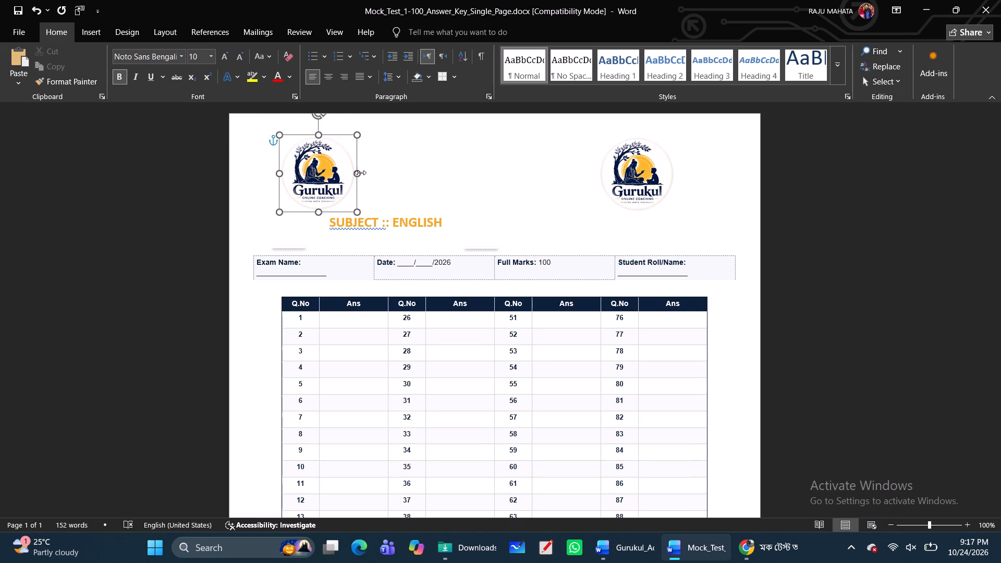
Shift the right Gurukul logo in the header outward, and delete that logo.
click(631, 178)
drag(632, 180, 662, 180)
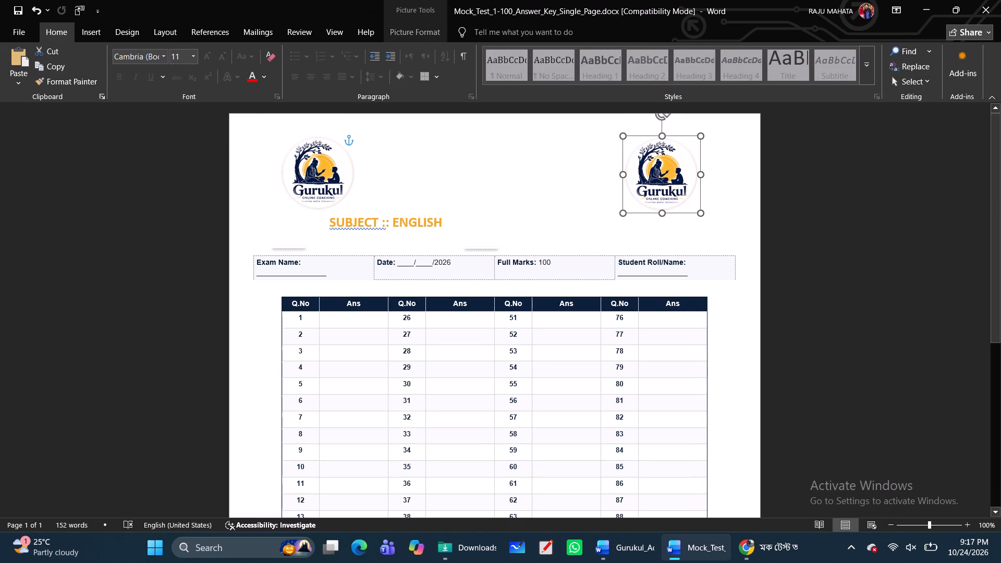
drag(662, 180, 683, 180)
key(BackSpace)
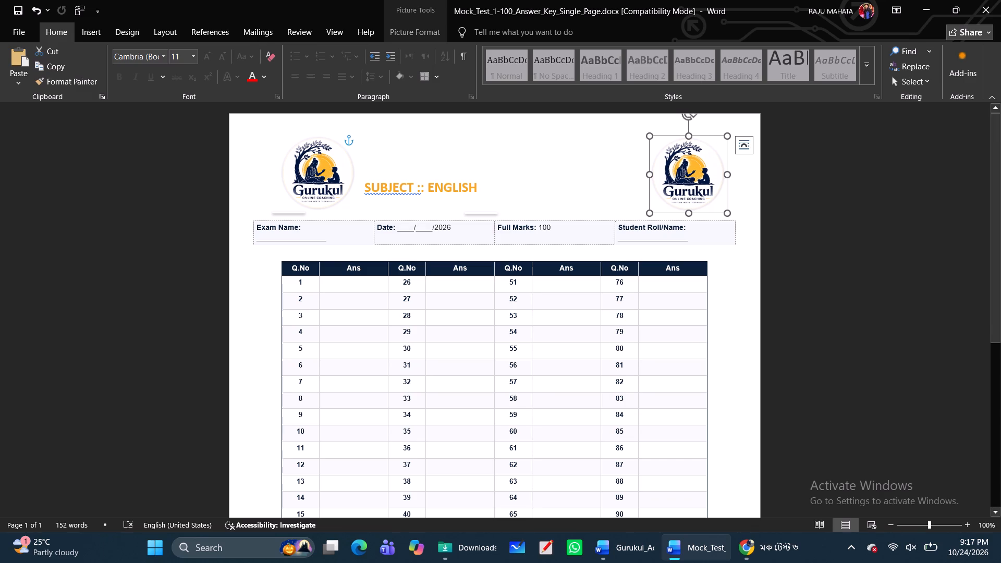
Move the remaining Gurukul logo in the header outward to line up with the left edge of the exam details row.
click(366, 189)
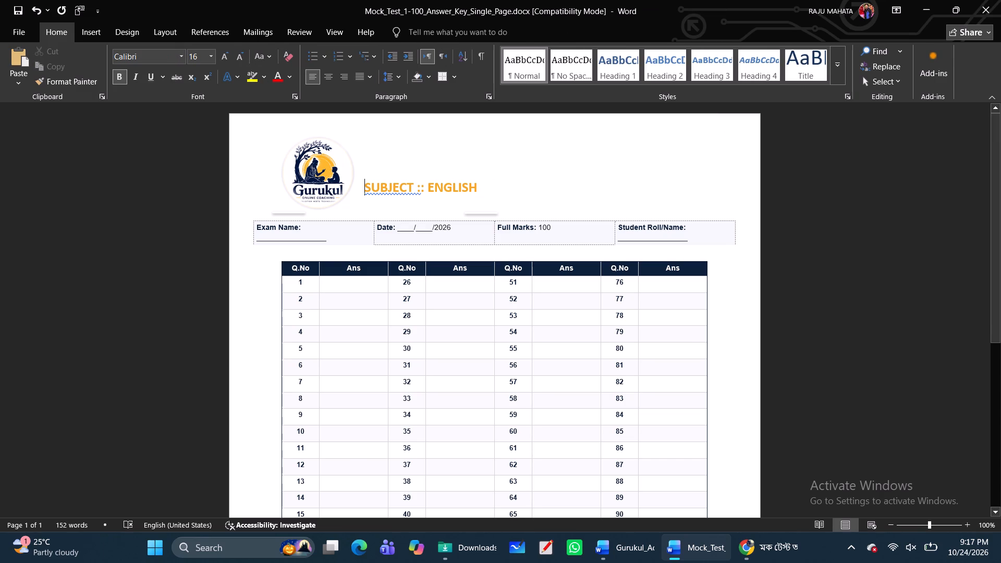
click(362, 146)
drag(316, 176, 301, 171)
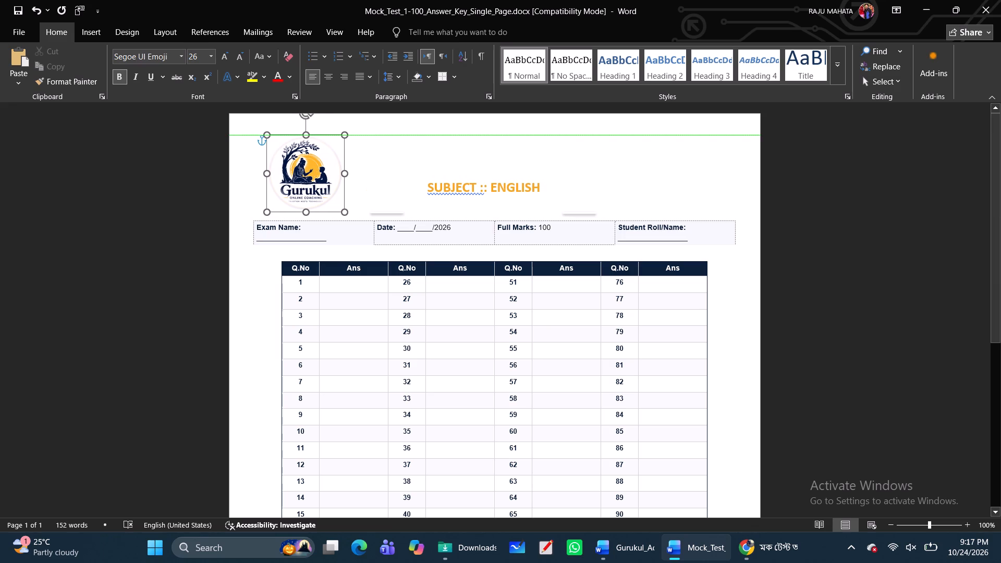
drag(301, 171, 292, 169)
Remove the leading spacing on the header's empty title line beside the logo and enter GURUKUL there.
click(370, 147)
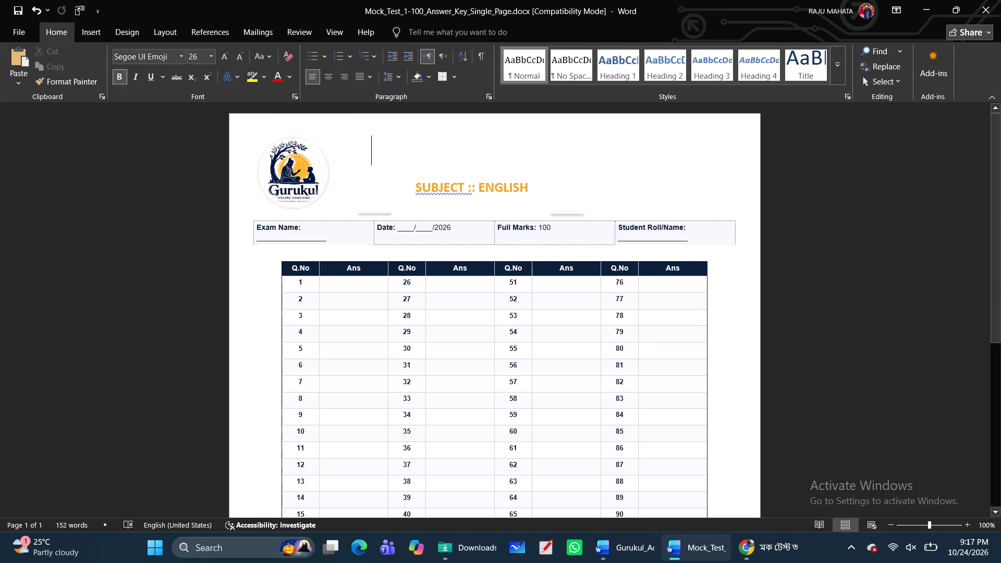
click(360, 148)
key(BackSpace)
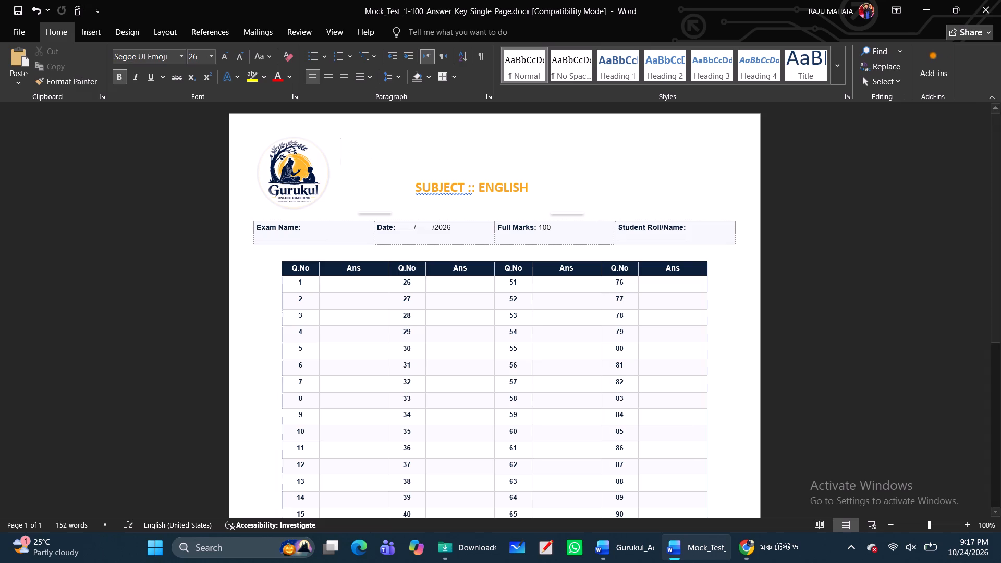
key(BackSpace)
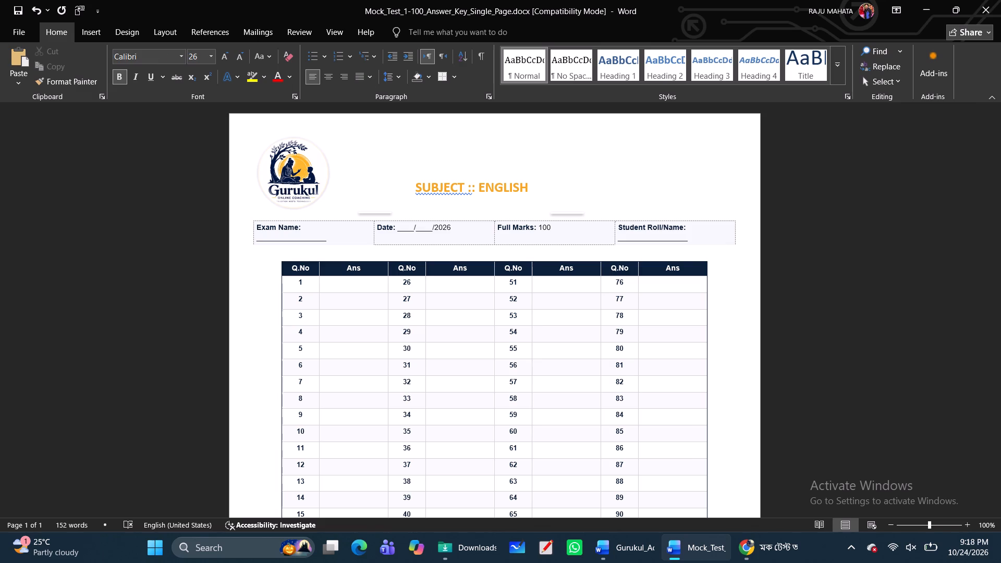
text(GURUKUL)
key(space)
Colour the word GURUKUL in the header title standard dark blue, after trying orange.
double_click(381, 150)
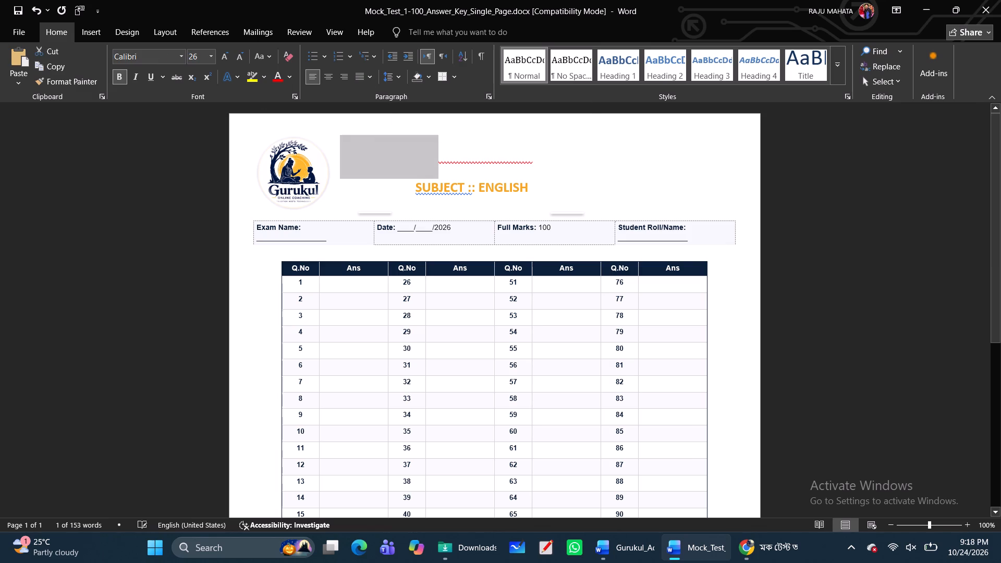
click(286, 76)
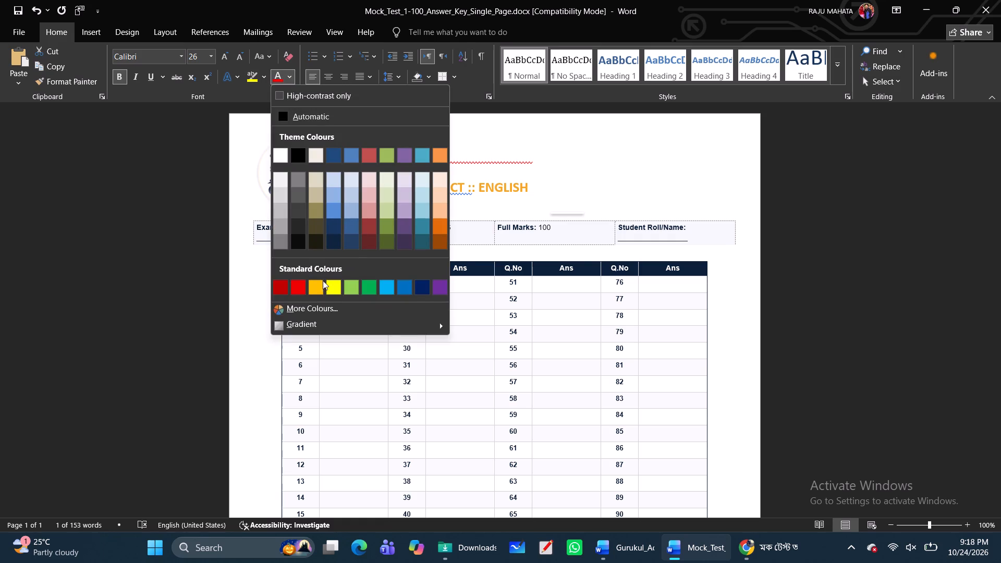
click(313, 293)
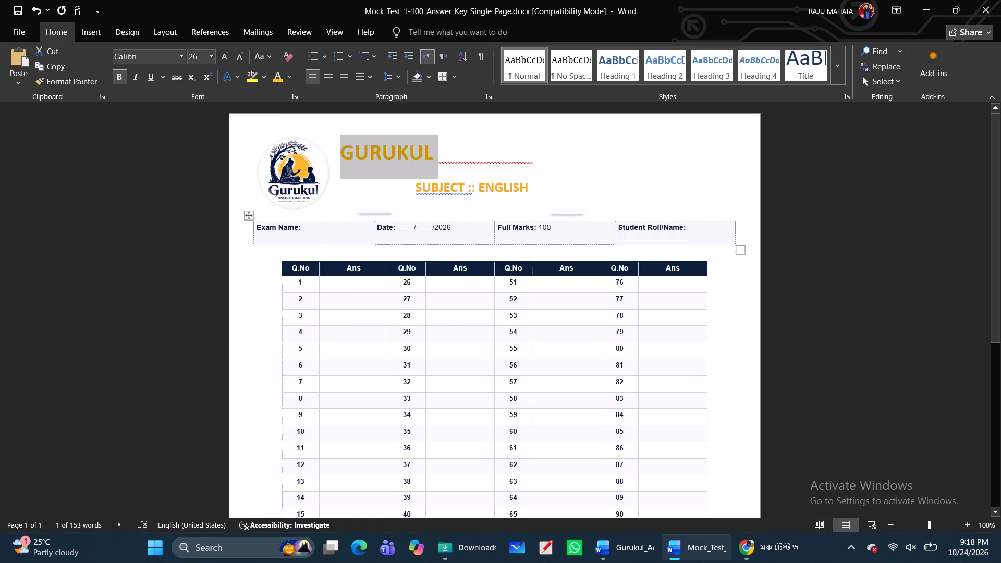
click(290, 77)
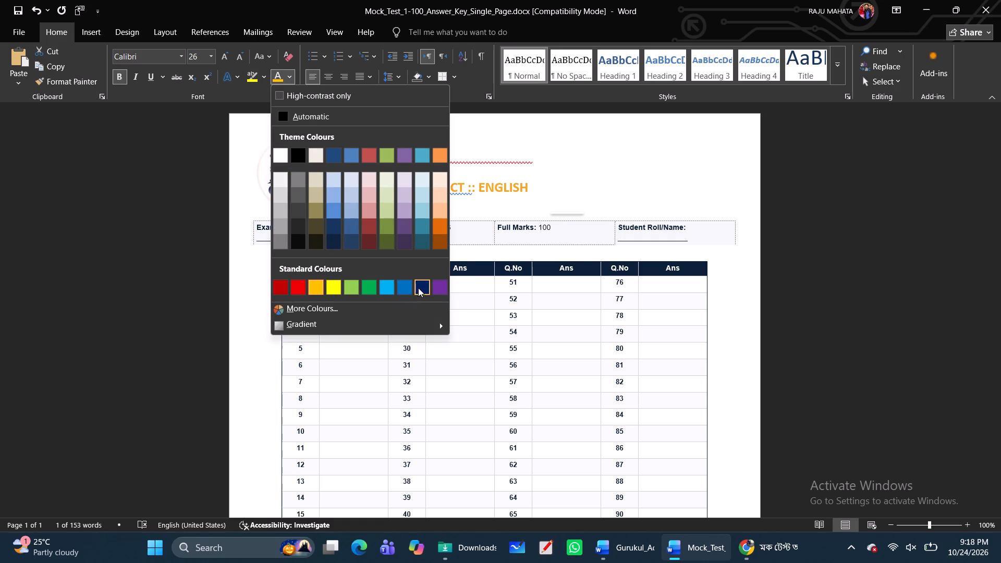
click(418, 287)
click(383, 176)
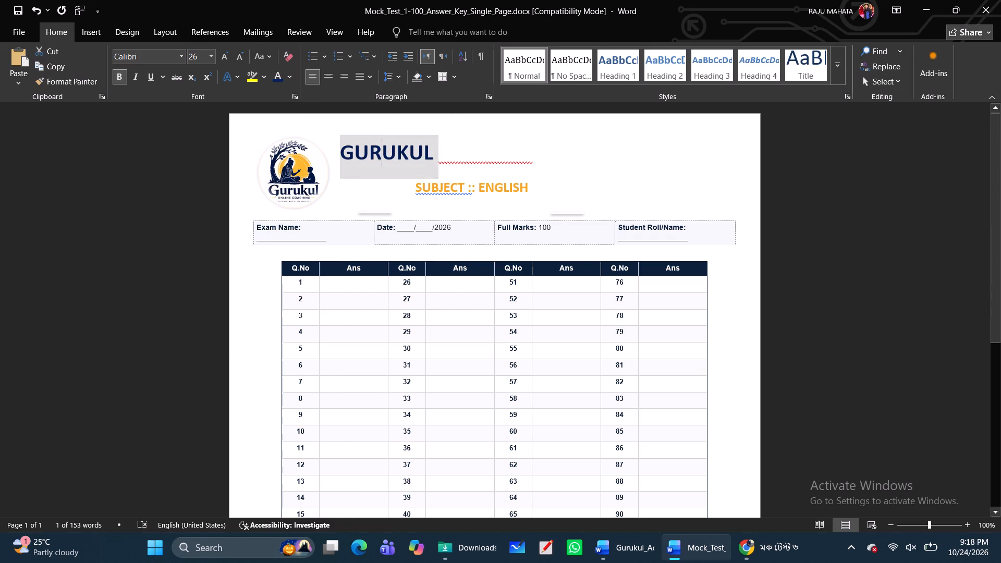
Add the word ACADEMY after GURUKUL in the header title.
click(439, 153)
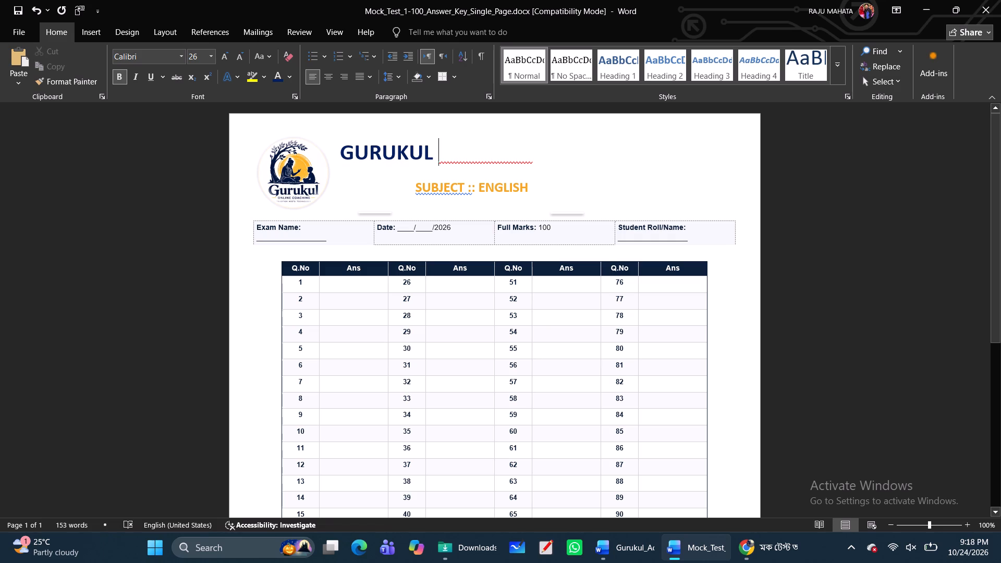
text(ACADEMY)
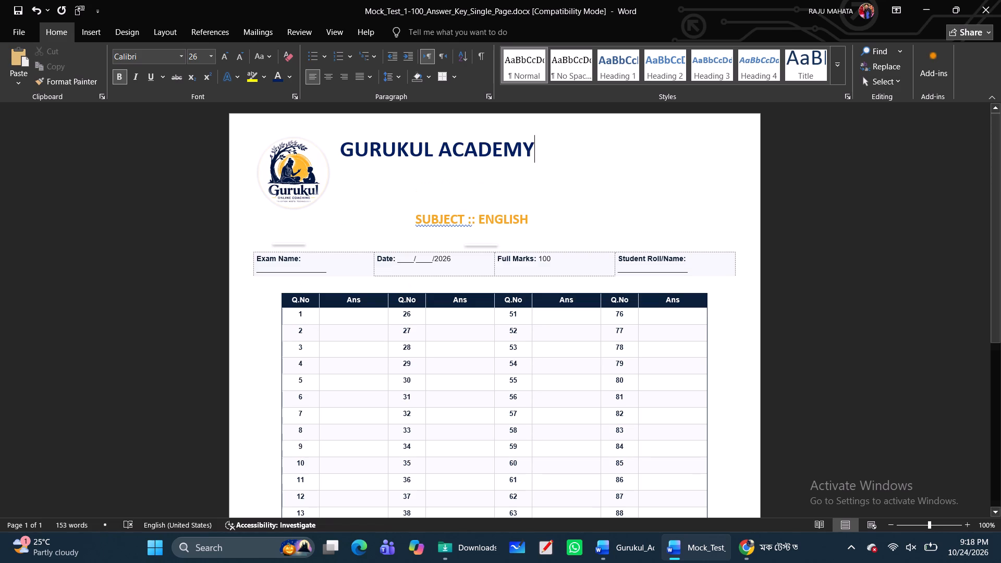
Set the font of the whole GURUKUL ACADEMY title to Verdana.
drag(341, 147, 539, 144)
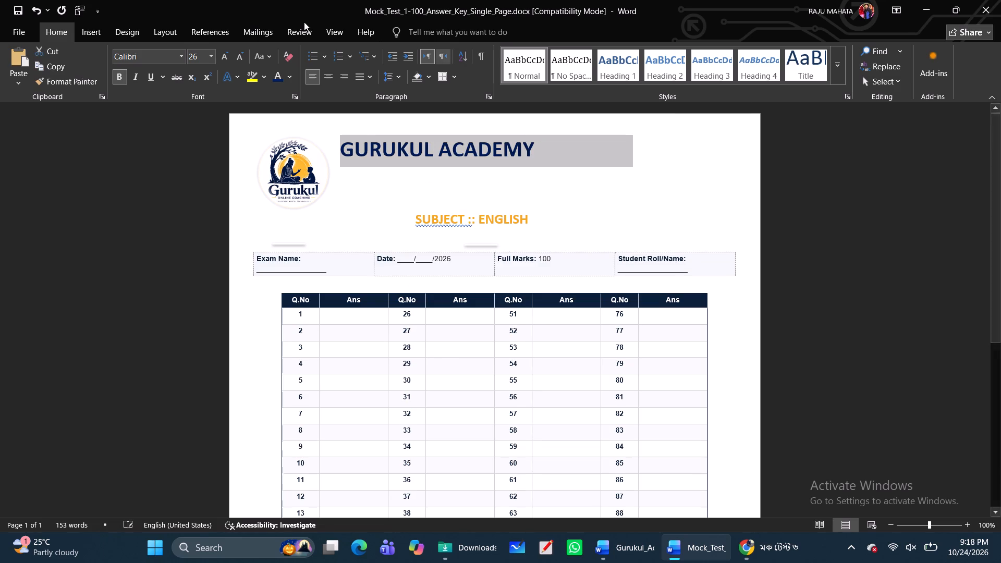
click(179, 62)
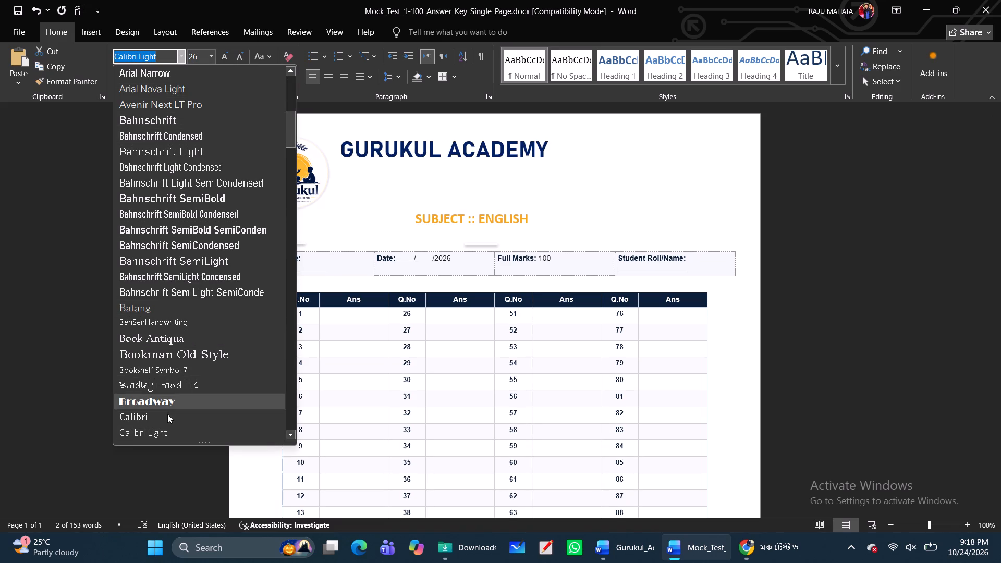
scroll(166, 402, down, 2)
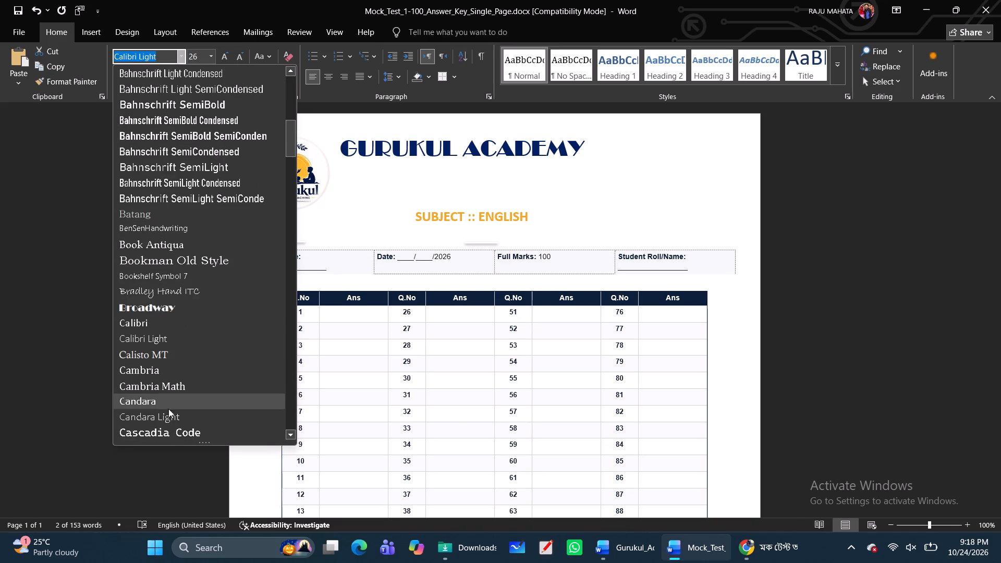
scroll(177, 427, down, 2)
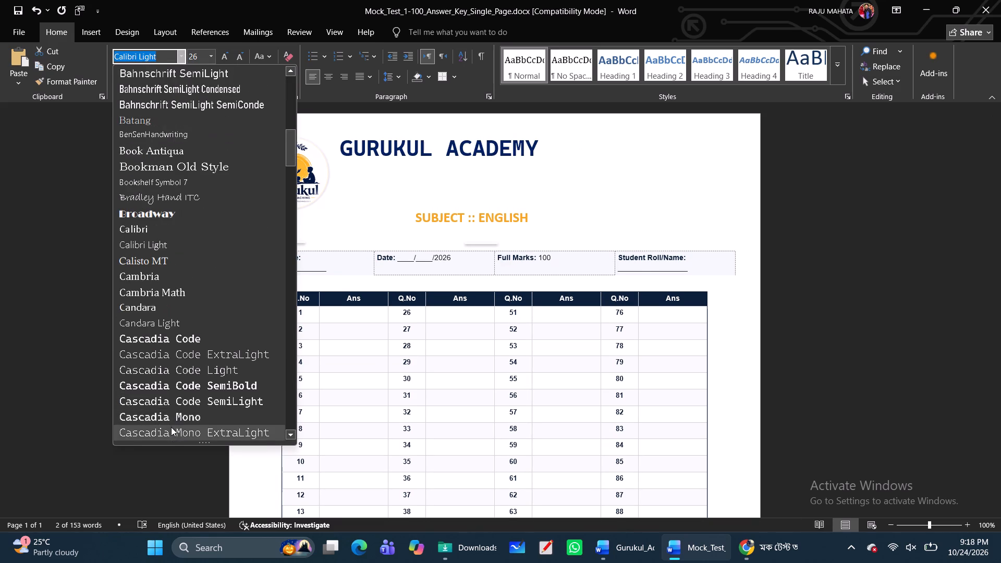
scroll(171, 427, down, 9)
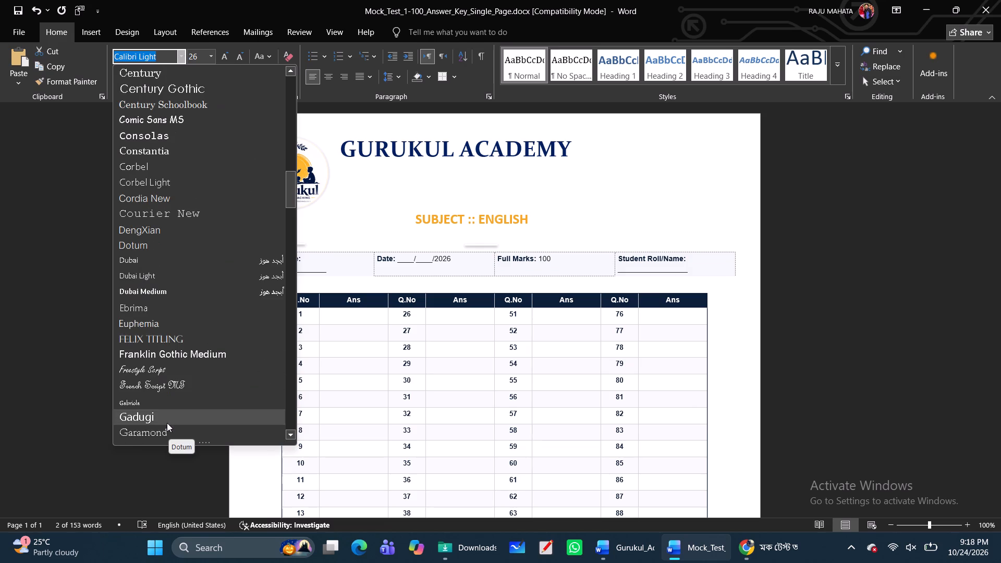
scroll(162, 401, down, 9)
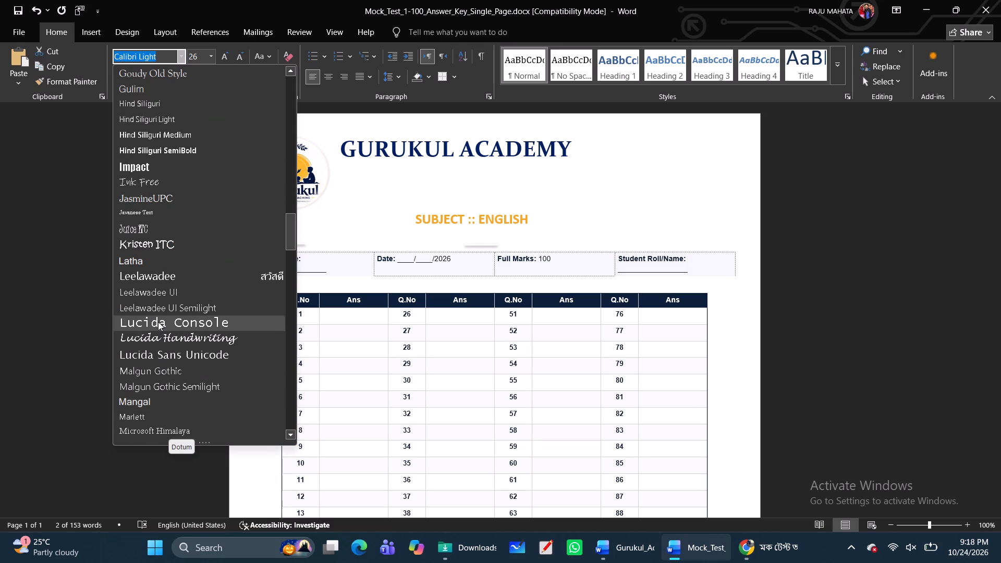
scroll(159, 362, down, 6)
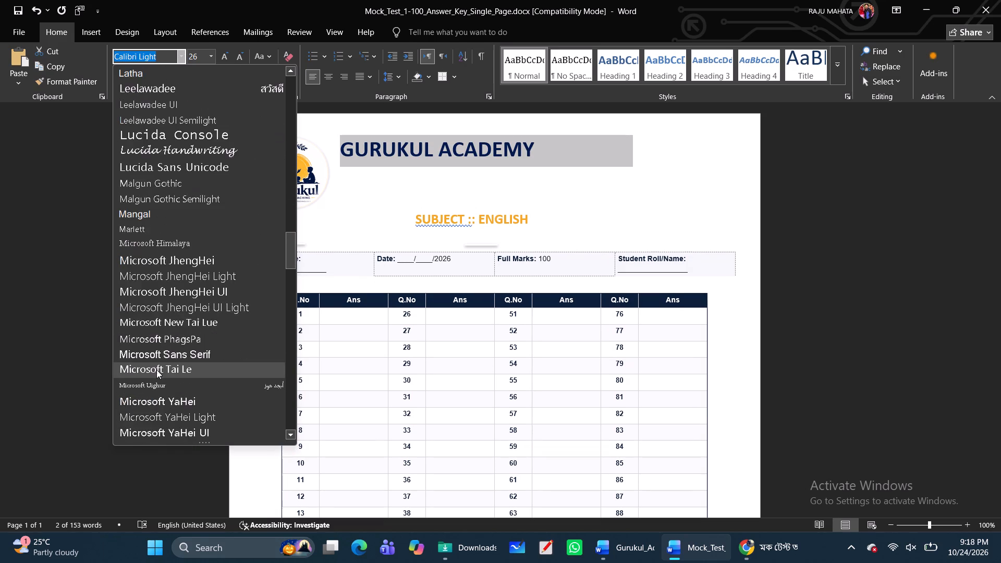
scroll(156, 370, down, 7)
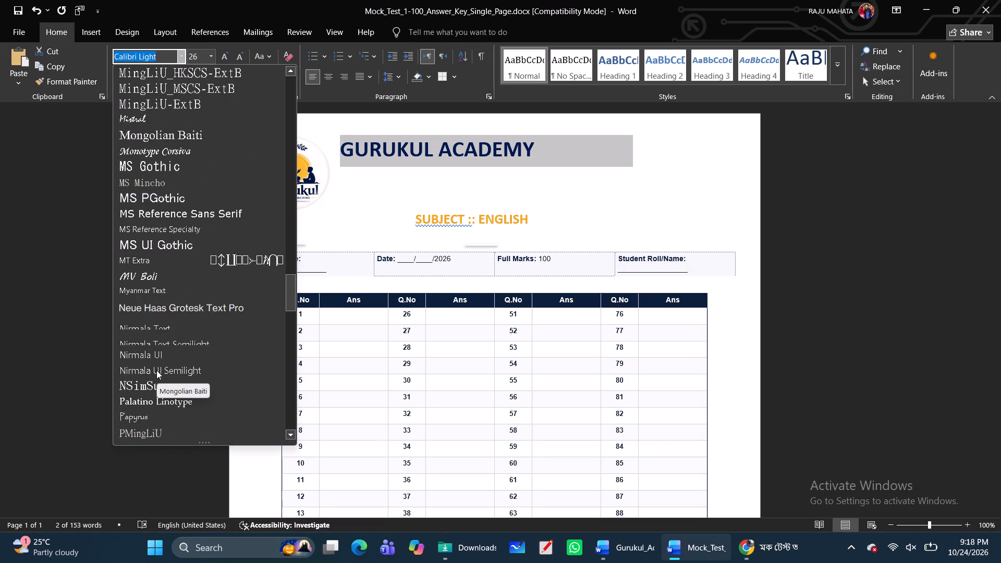
scroll(156, 370, down, 7)
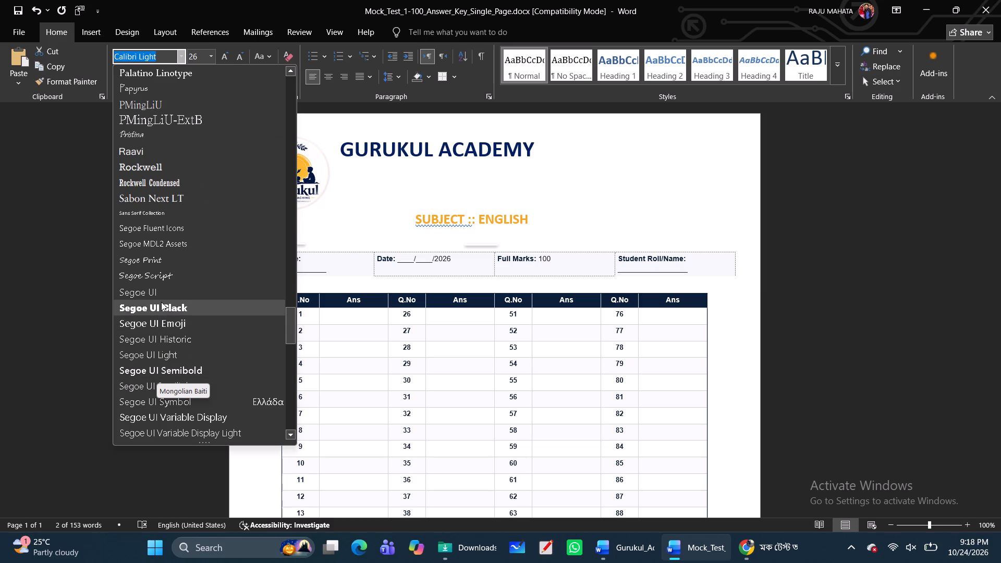
scroll(154, 329, down, 4)
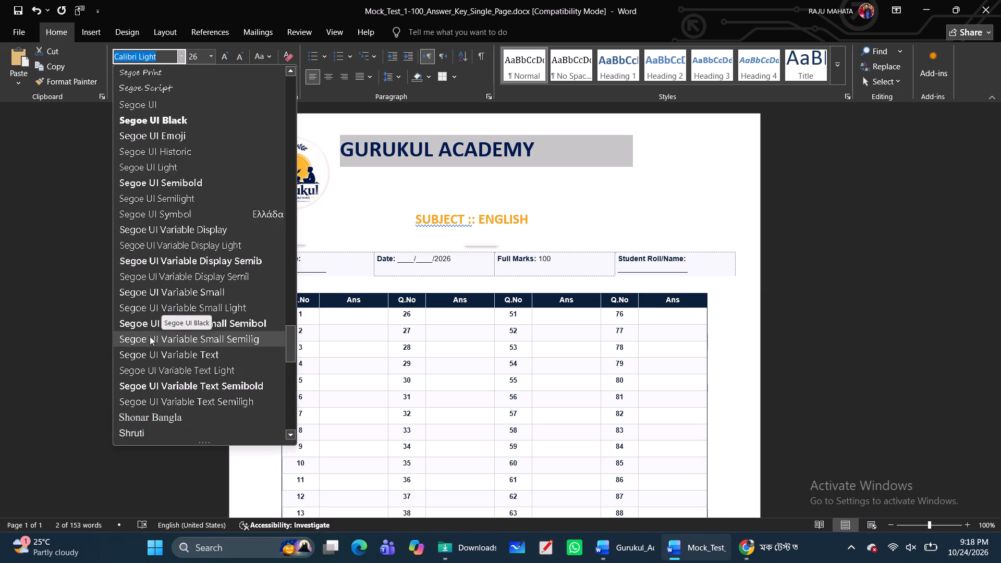
scroll(160, 370, down, 8)
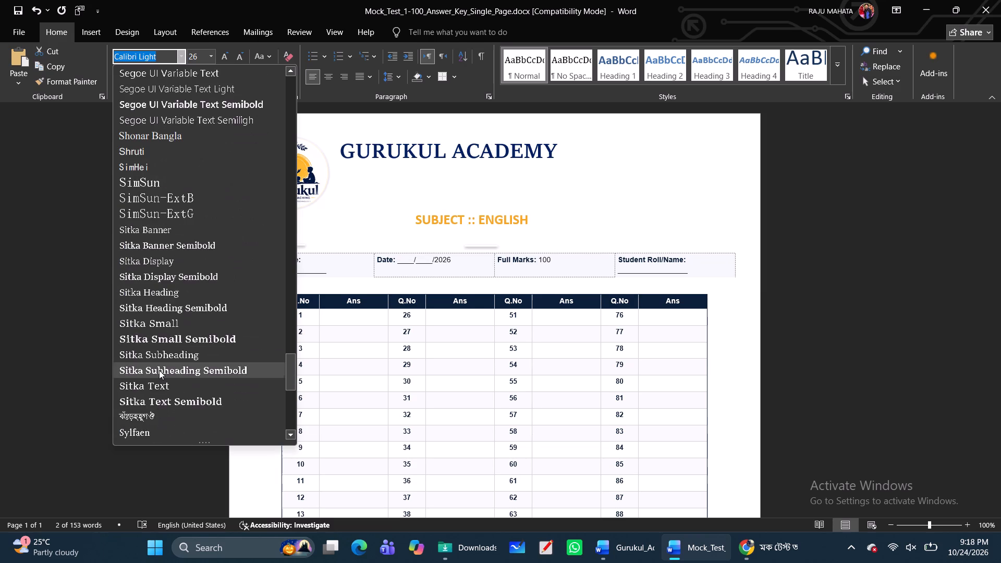
scroll(159, 370, down, 7)
scroll(159, 370, up, 2)
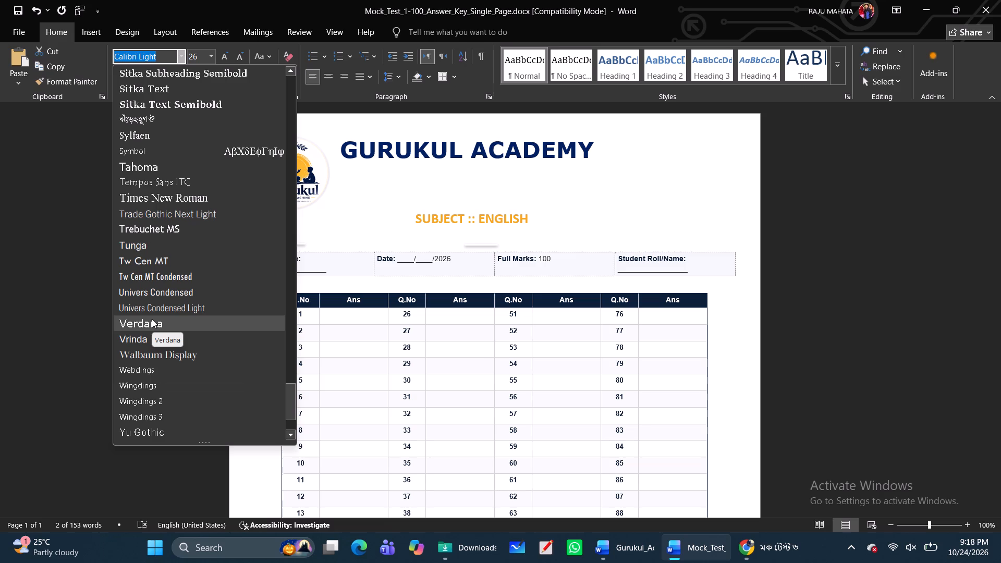
click(152, 319)
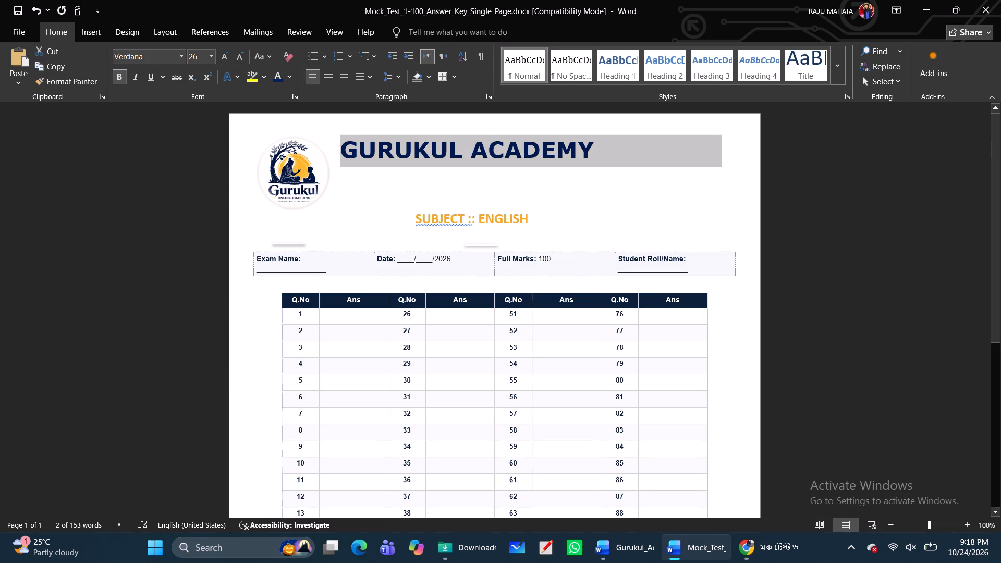
Shift the GURUKUL ACADEMY title away from the logo with two leading spaces, keeping it on one line.
click(344, 146)
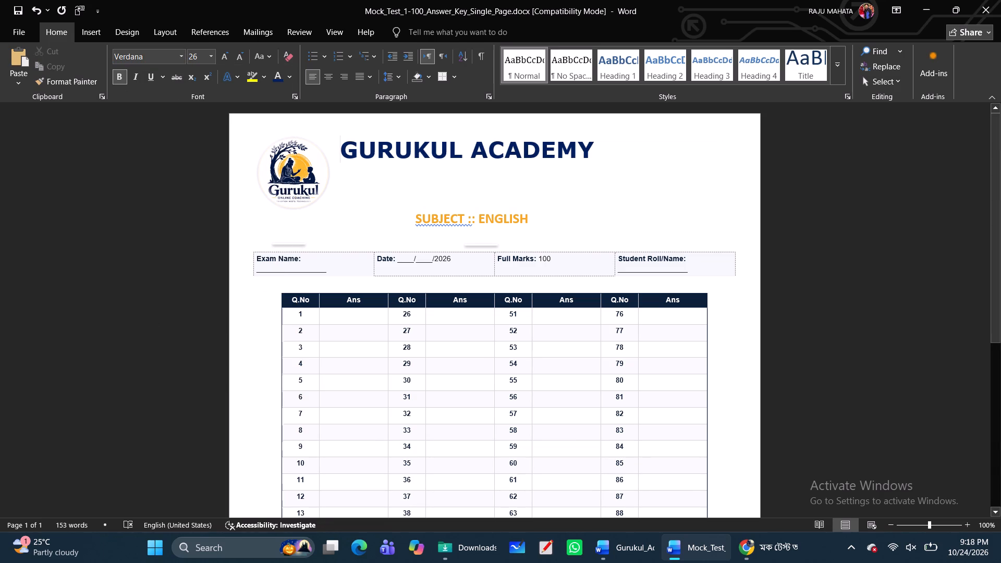
key(space)
key(space)
key(space)
key(space)
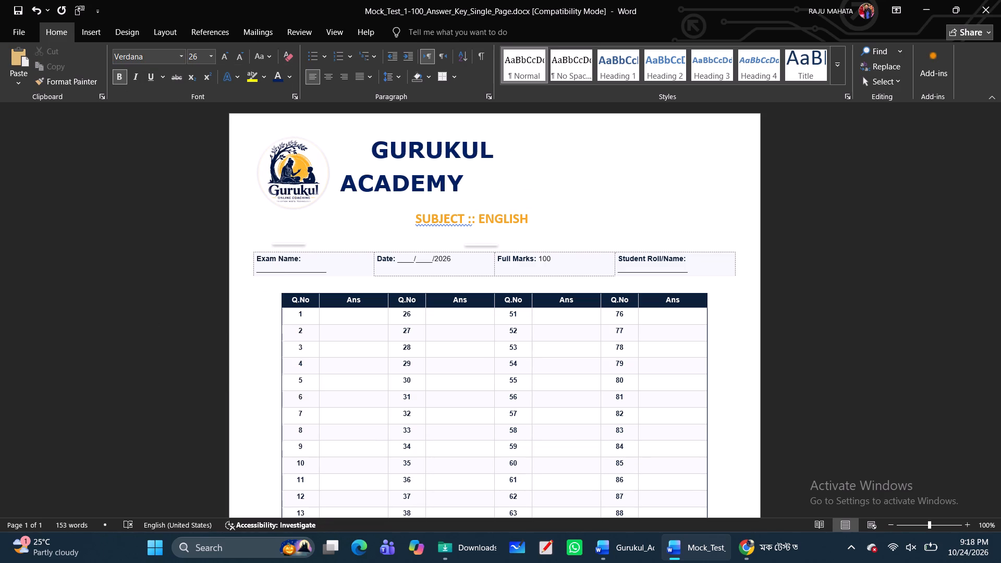
key(BackSpace)
key(BackSpace)
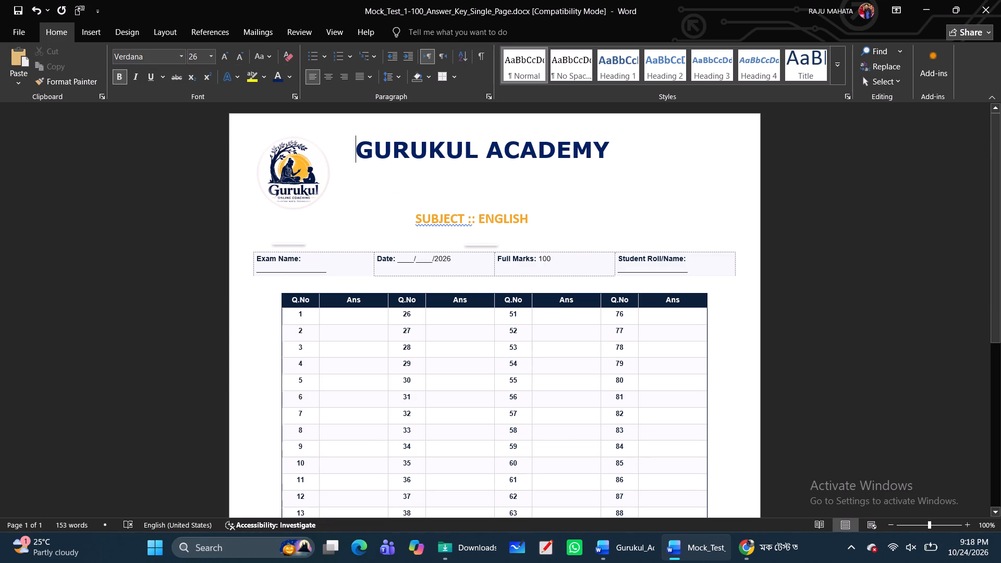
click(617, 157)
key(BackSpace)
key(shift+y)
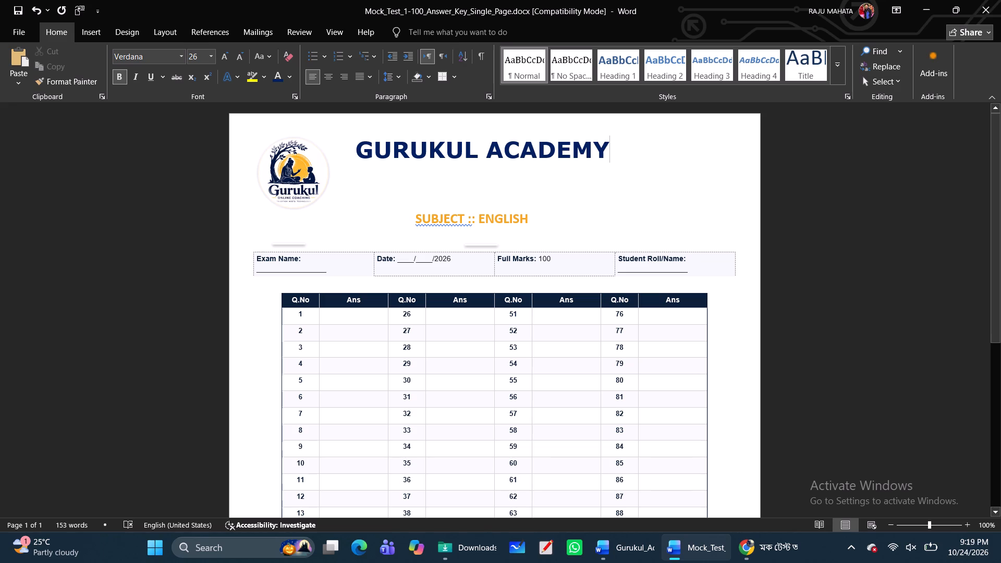
Move the SUBJECT :: ENGLISH line up directly beneath the title by deleting the blank space before it, and indent it with five spaces.
click(414, 221)
drag(414, 220, 509, 215)
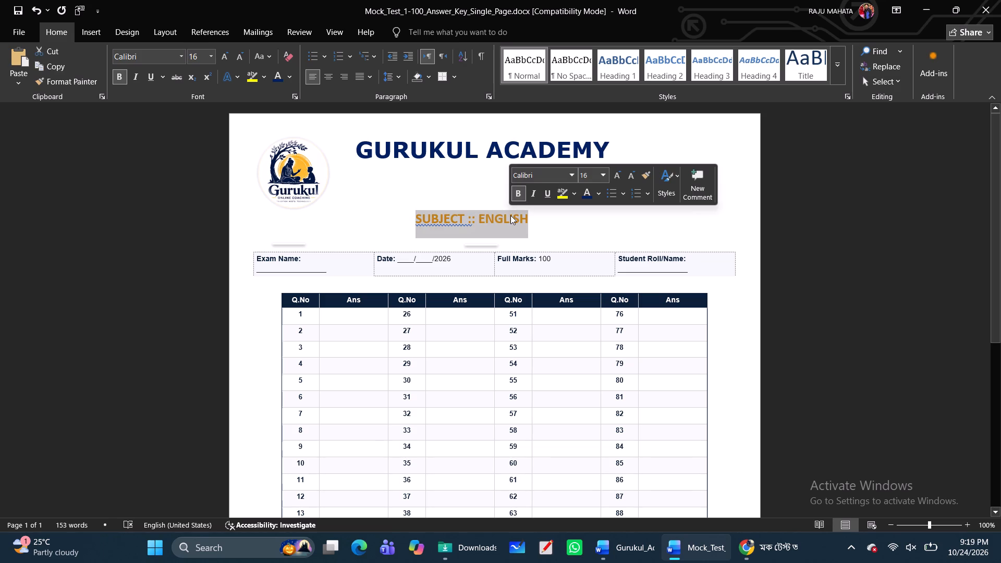
click(412, 221)
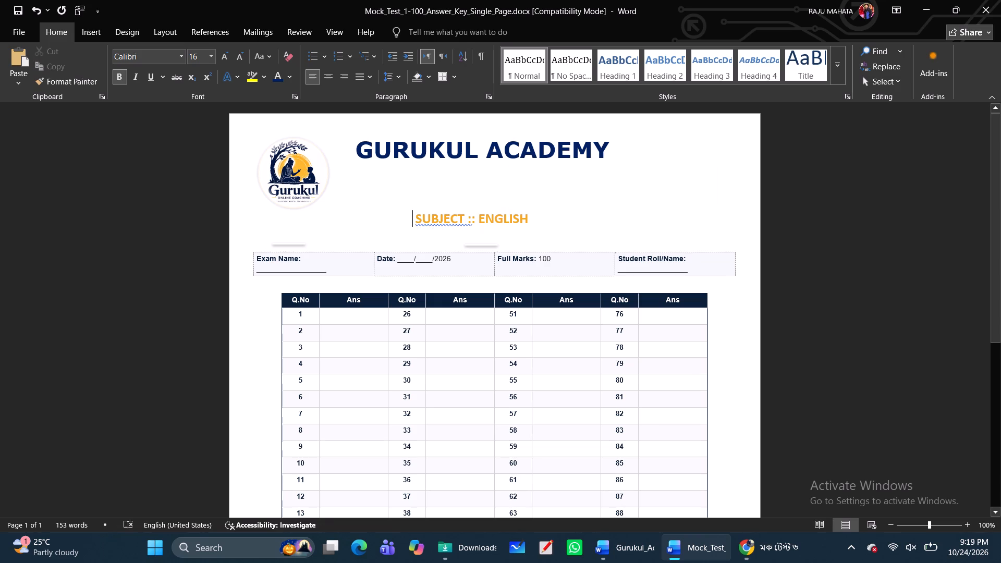
key(BackSpace)
key(BackSpace)
key(BackSpace)
key(BackSpace)
key(BackSpace)
key(BackSpace)
key(BackSpace)
key(BackSpace)
key(BackSpace)
key(BackSpace)
key(BackSpace)
key(BackSpace)
key(BackSpace)
key(BackSpace)
key(BackSpace)
key(BackSpace)
key(BackSpace)
key(BackSpace)
key(BackSpace)
key(BackSpace)
key(BackSpace)
key(BackSpace)
key(BackSpace)
key(BackSpace)
key(BackSpace)
key(BackSpace)
key(BackSpace)
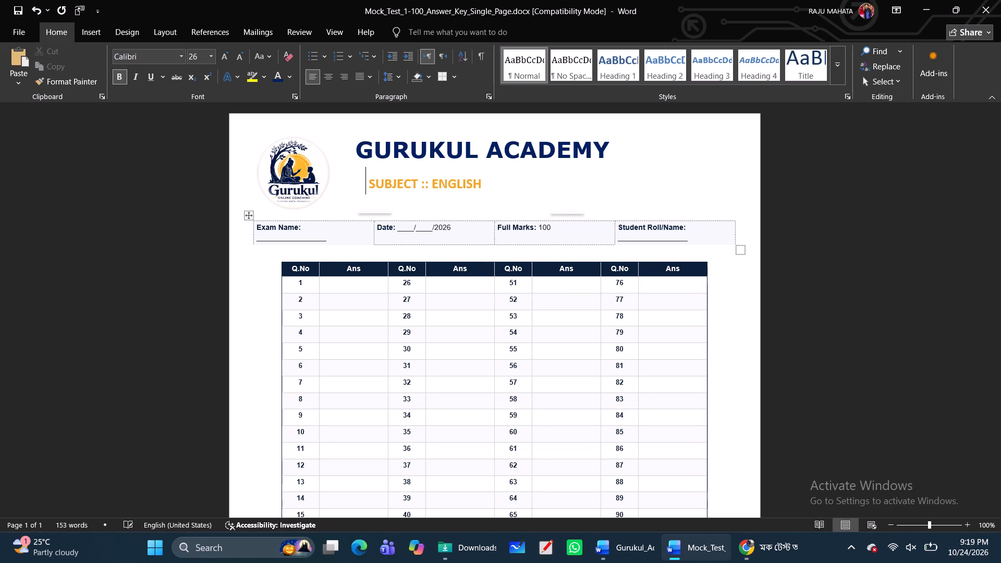
key(space)
key(space)
key(space)
key(space)
key(space)
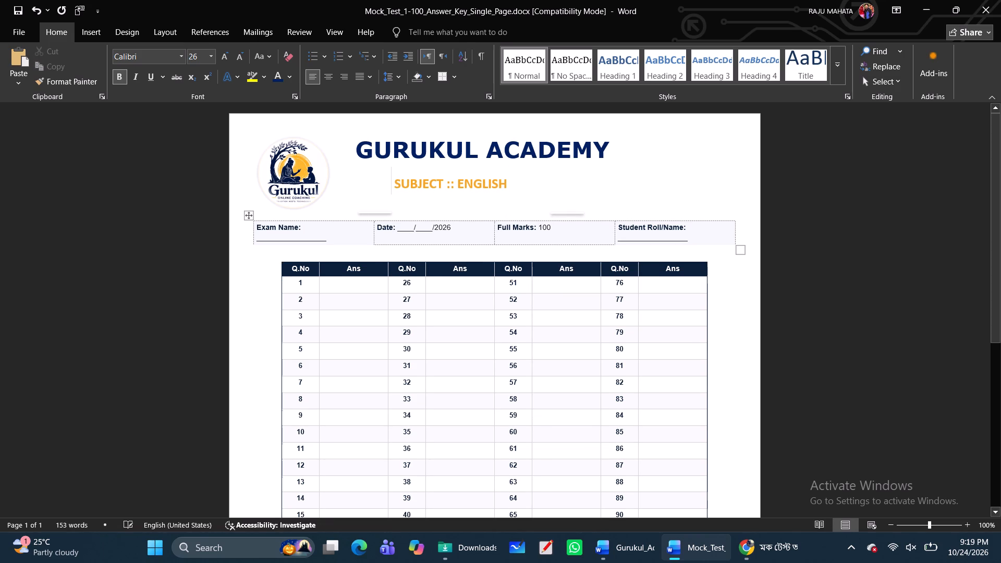
Replace the SUBJECT :: ENGLISH line with MOCK TEST ANSWER KEY in standard orange.
drag(383, 181, 501, 186)
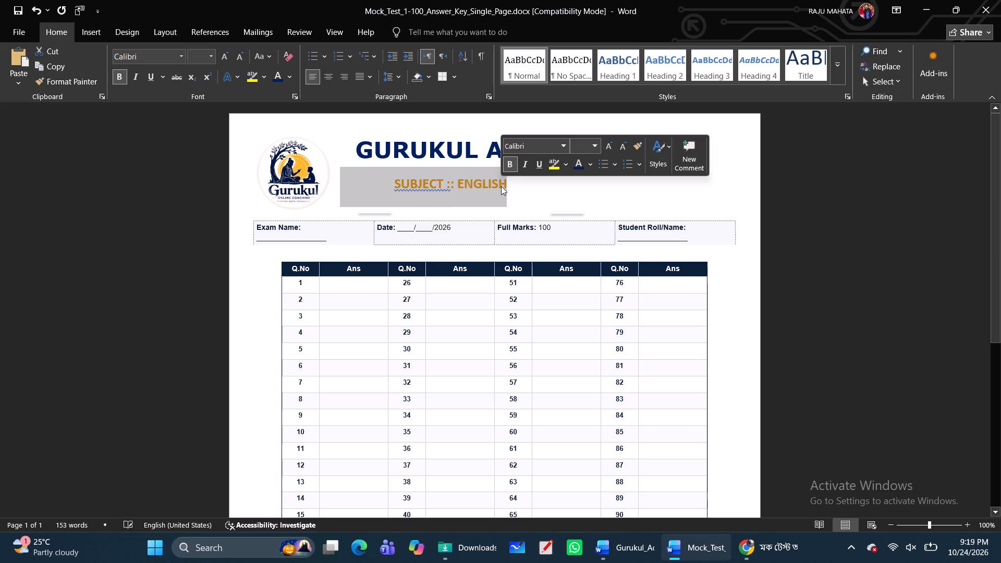
text(MOCk)
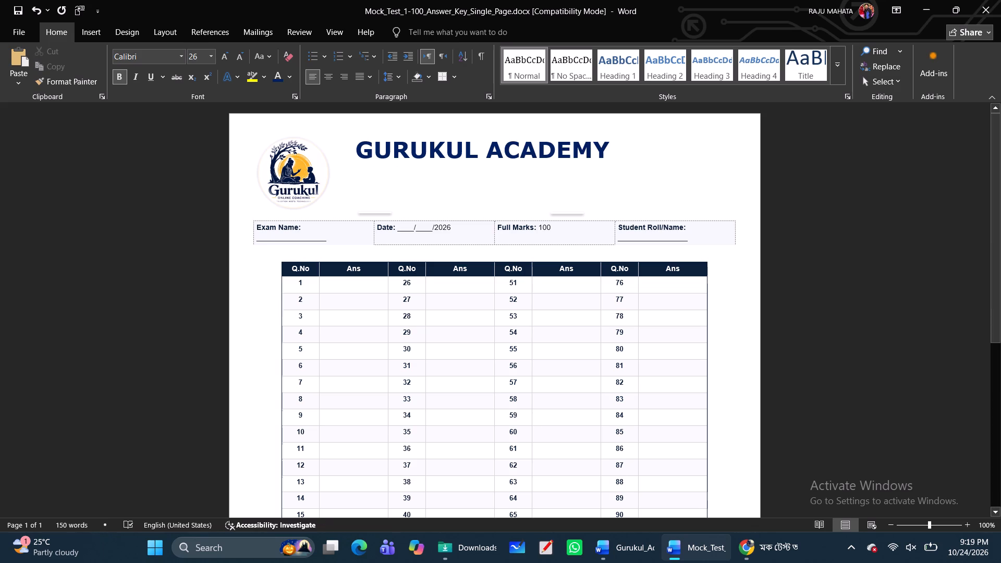
double_click(385, 178)
click(289, 77)
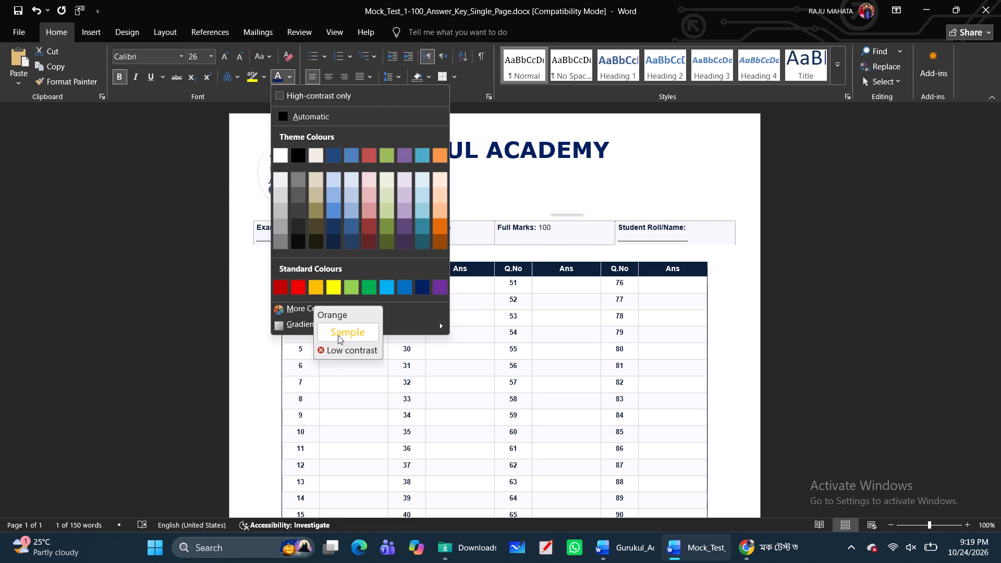
click(338, 335)
click(319, 285)
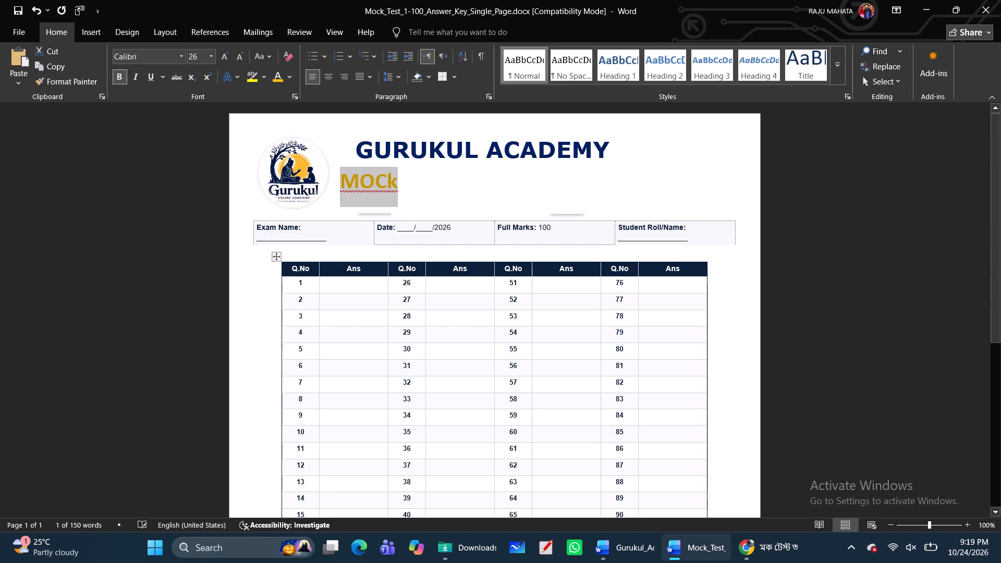
click(397, 174)
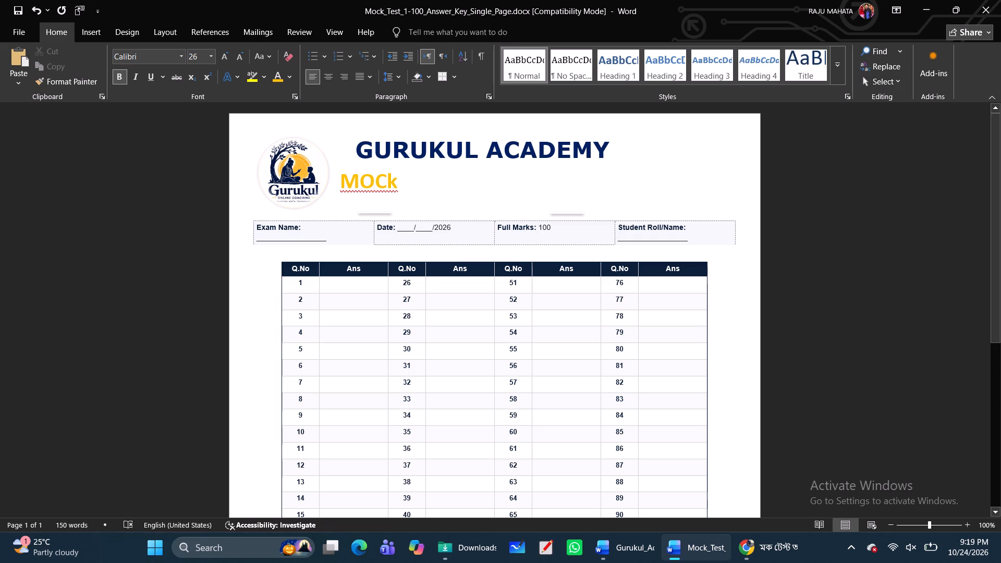
key(shift+BackSpace)
key(shift+k)
key(space)
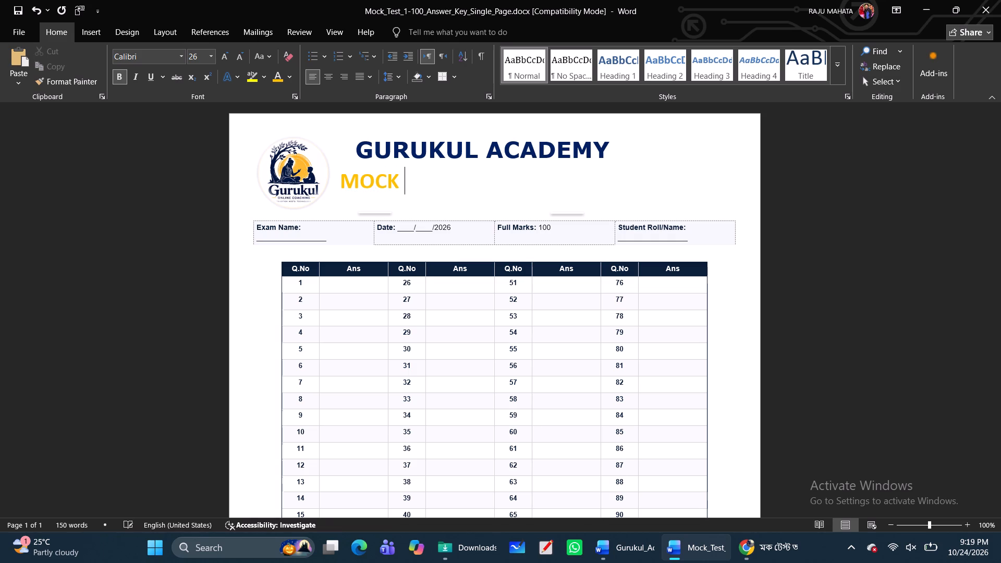
text(TEST)
key(space)
text(ANSWER KEY)
key(space)
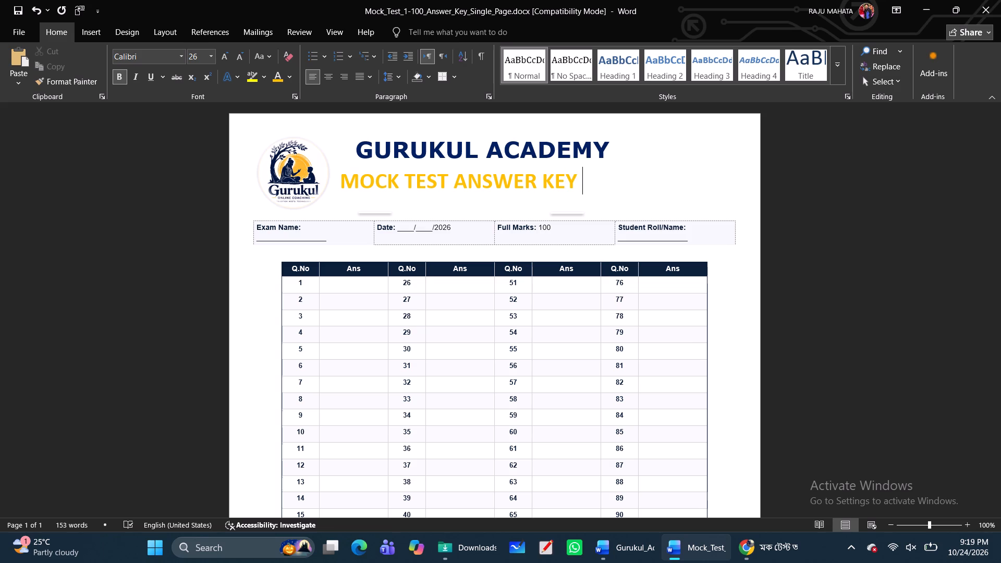
Set the MOCK TEST ANSWER KEY line to Verdana at 16 pt.
drag(343, 181, 361, 181)
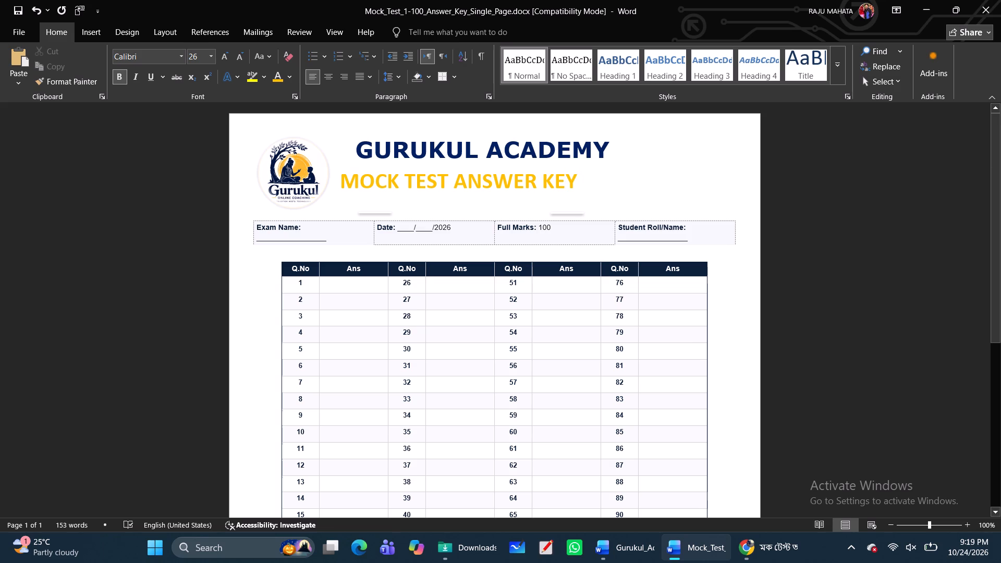
drag(361, 181, 567, 181)
click(150, 51)
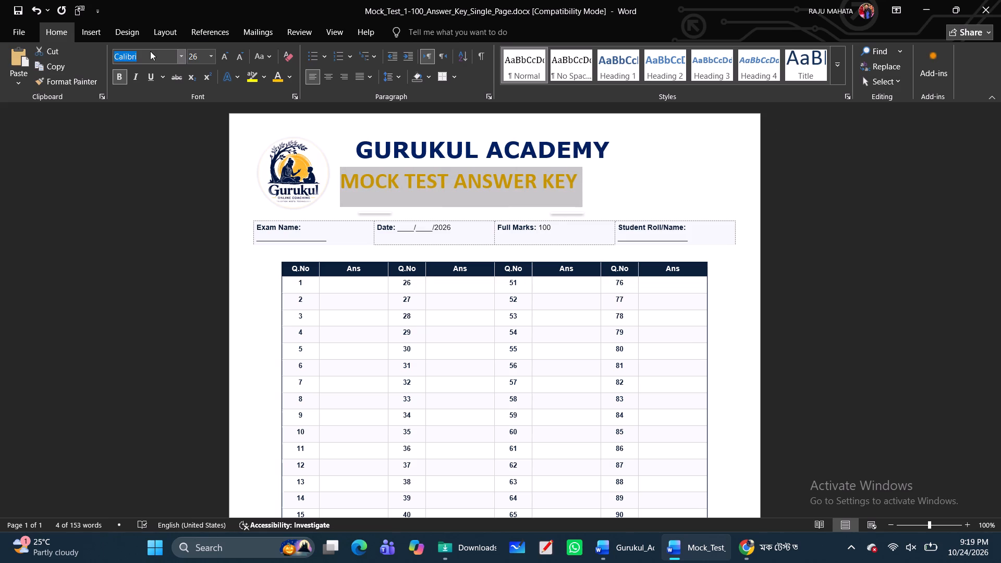
key(v)
key(Return)
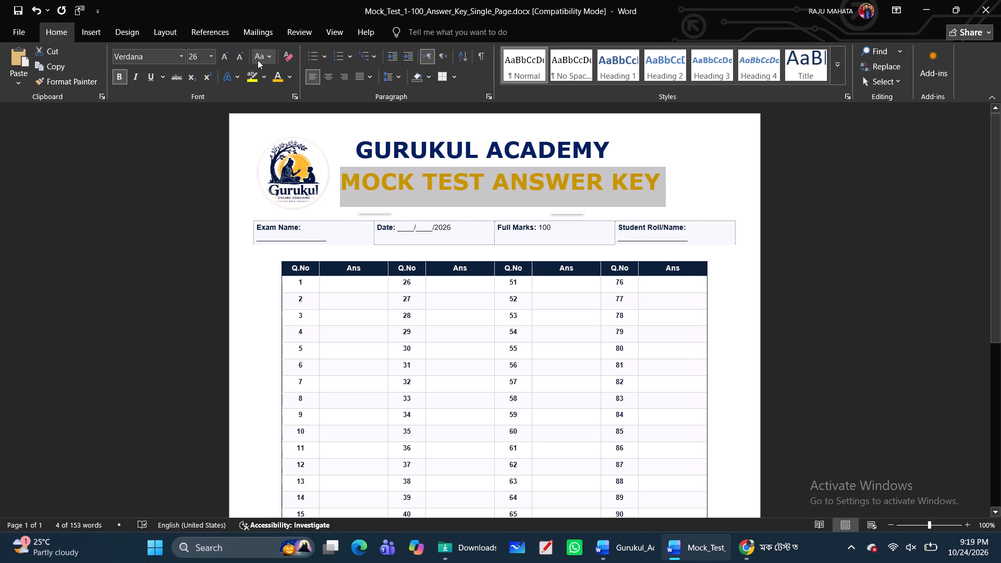
triple_click(239, 57)
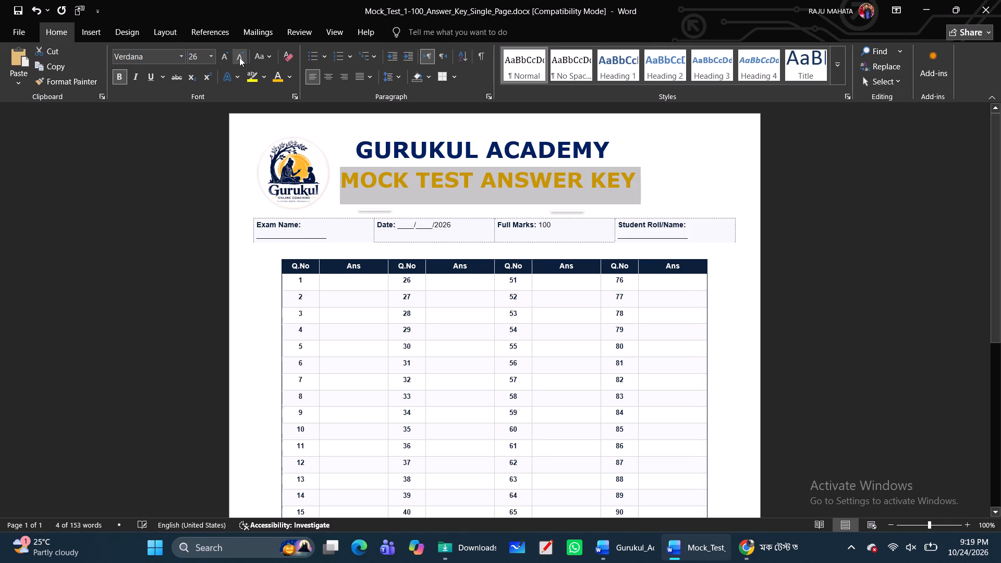
double_click(239, 57)
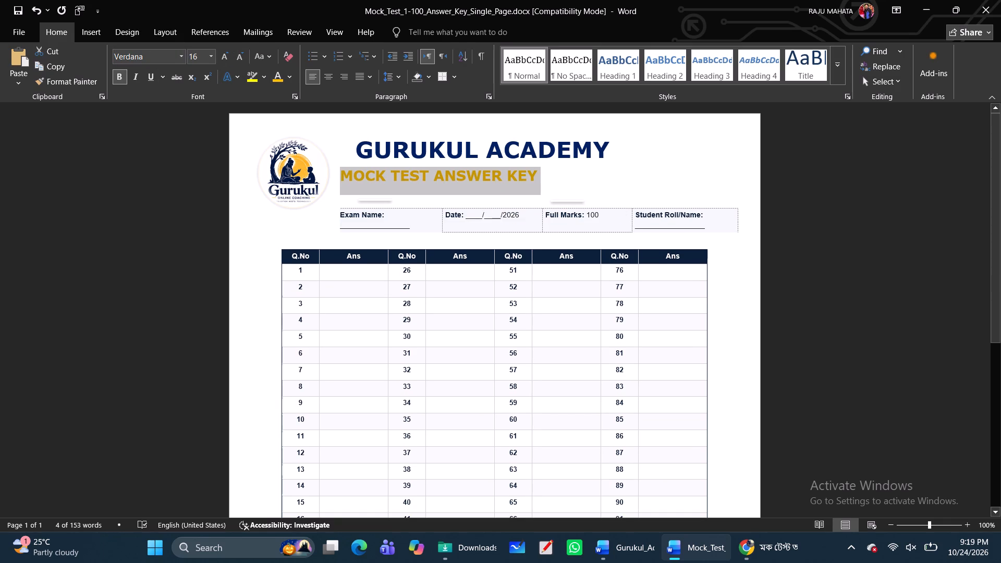
Centre the GURUKUL ACADEMY title and the MOCK TEST ANSWER KEY line beneath it.
drag(358, 148, 605, 131)
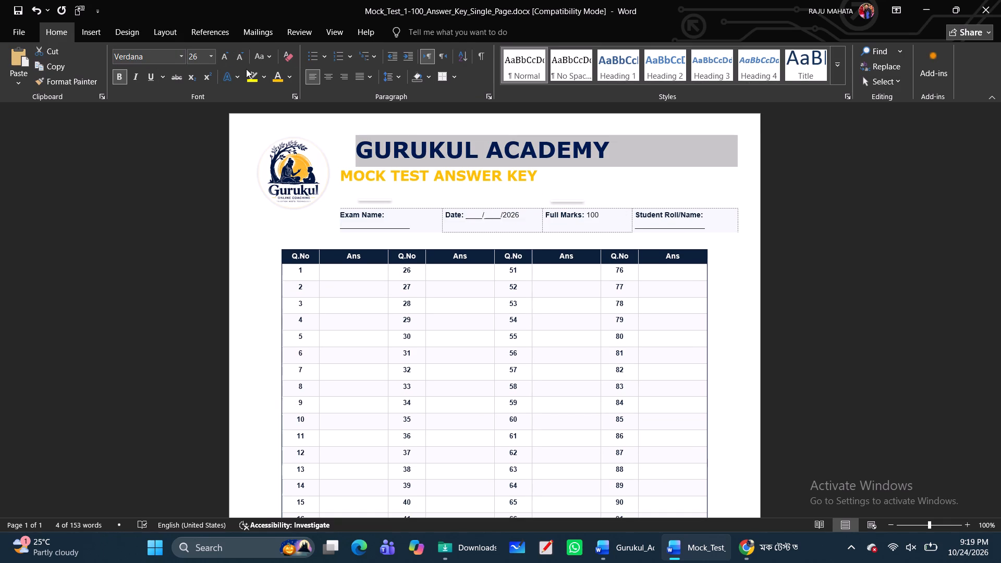
click(329, 77)
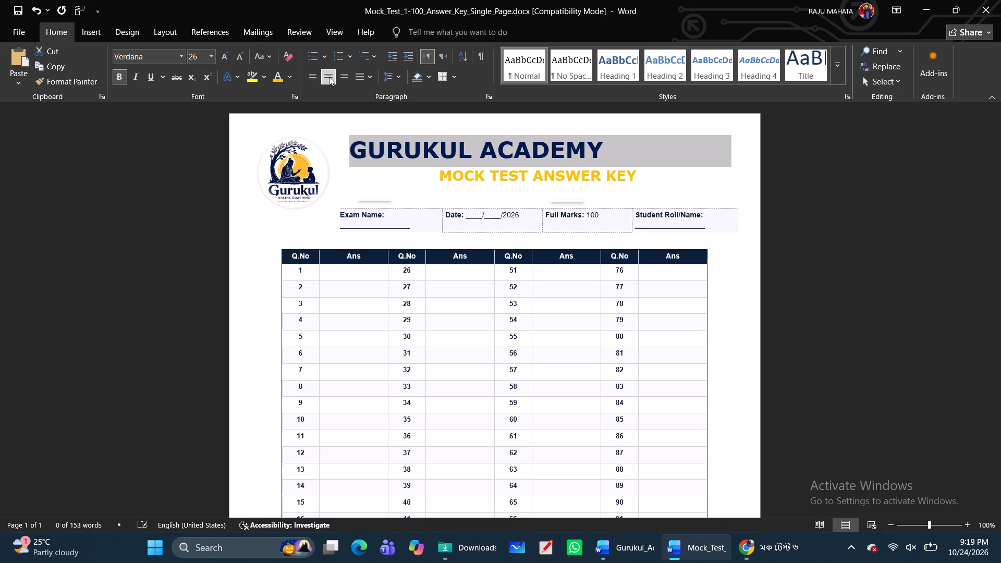
drag(432, 179, 618, 176)
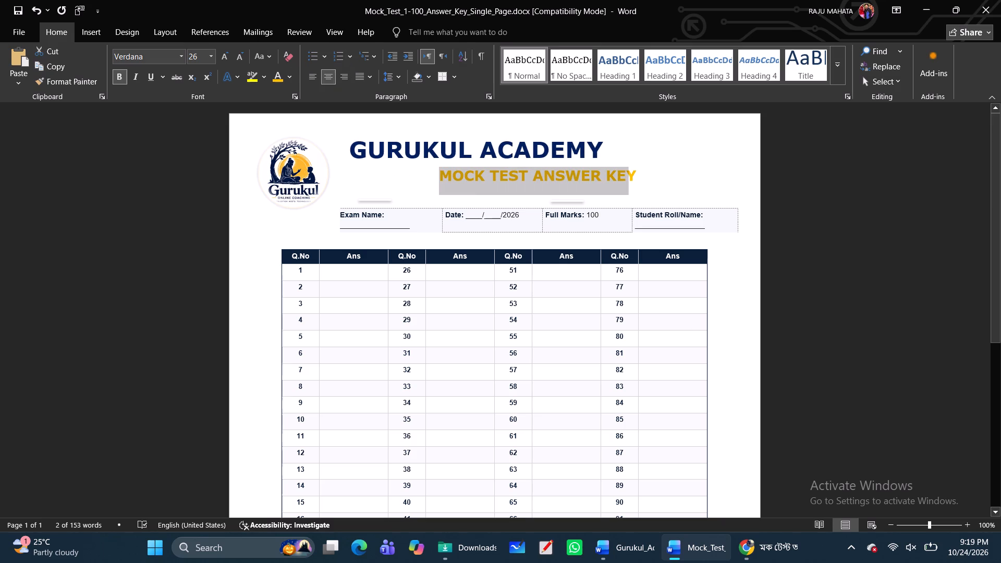
drag(618, 176, 626, 176)
click(327, 75)
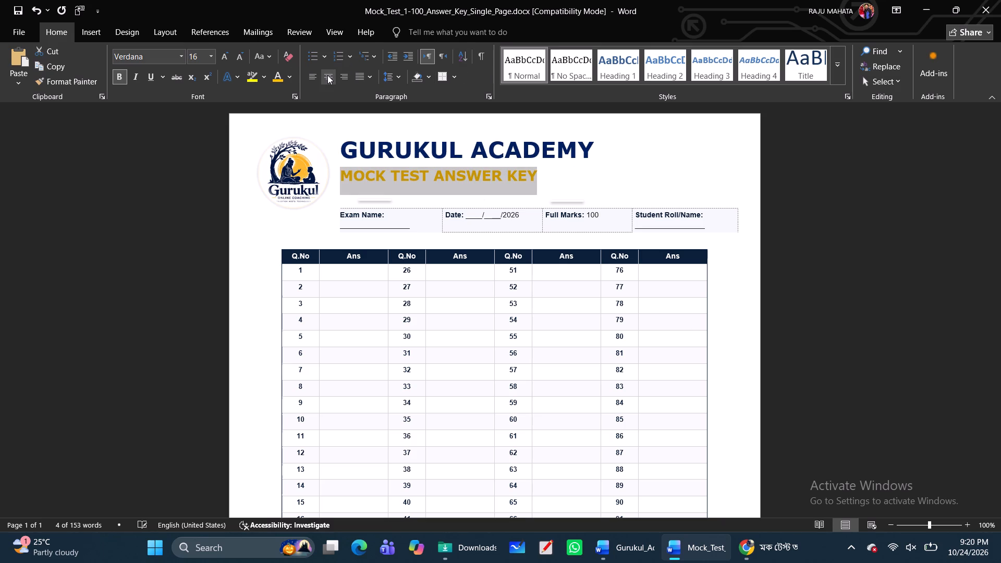
click(327, 75)
Replace the spacing before MOCK TEST ANSWER KEY with a paragraph break, and remove the centring from its new line.
click(427, 185)
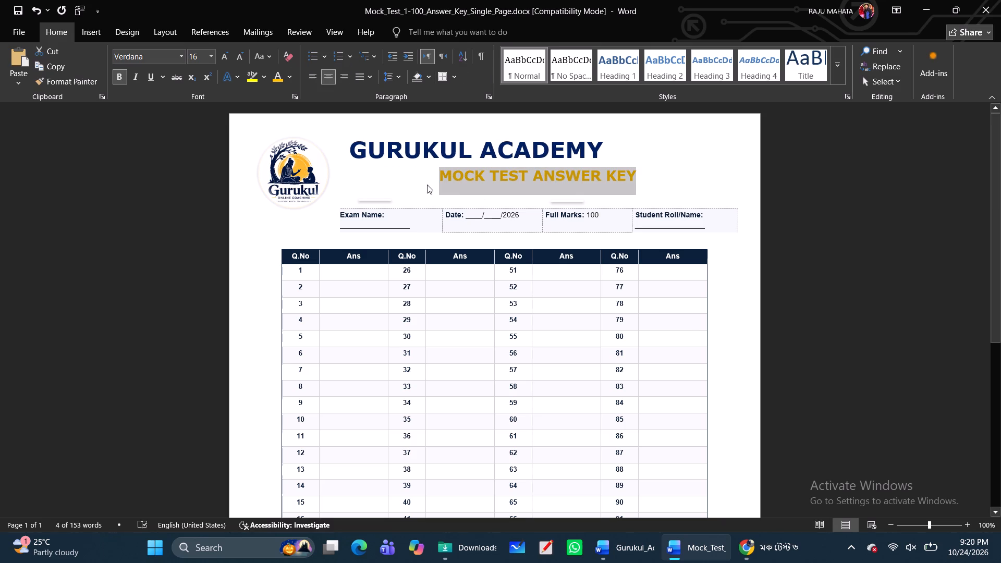
key(BackSpace)
key(BackSpace)
key(BackSpace)
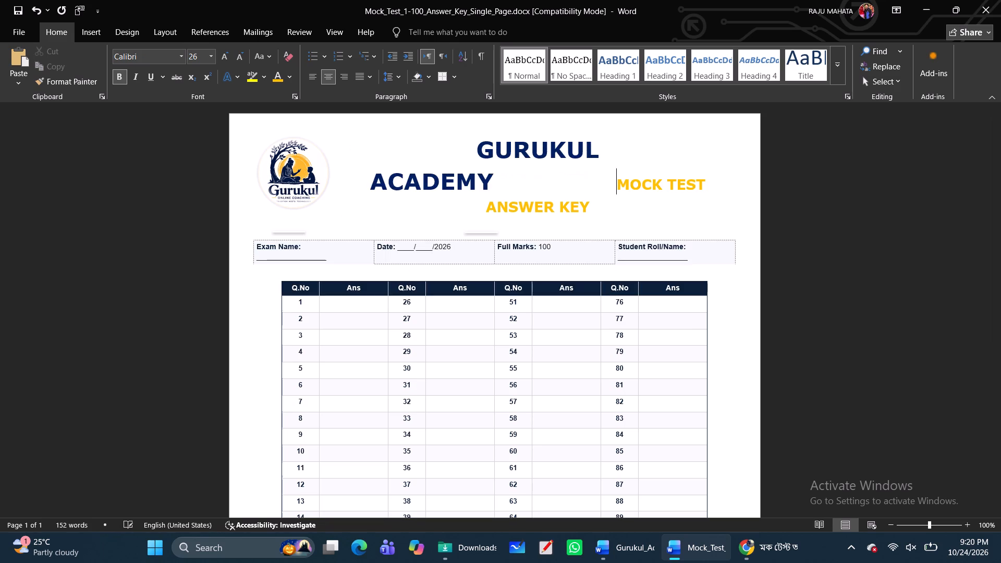
key(Return)
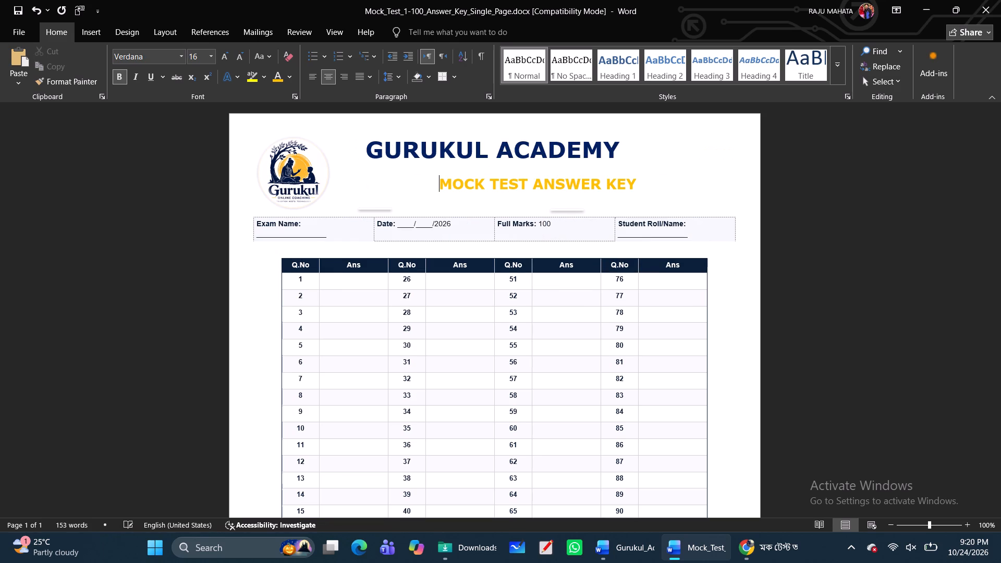
key(BackSpace)
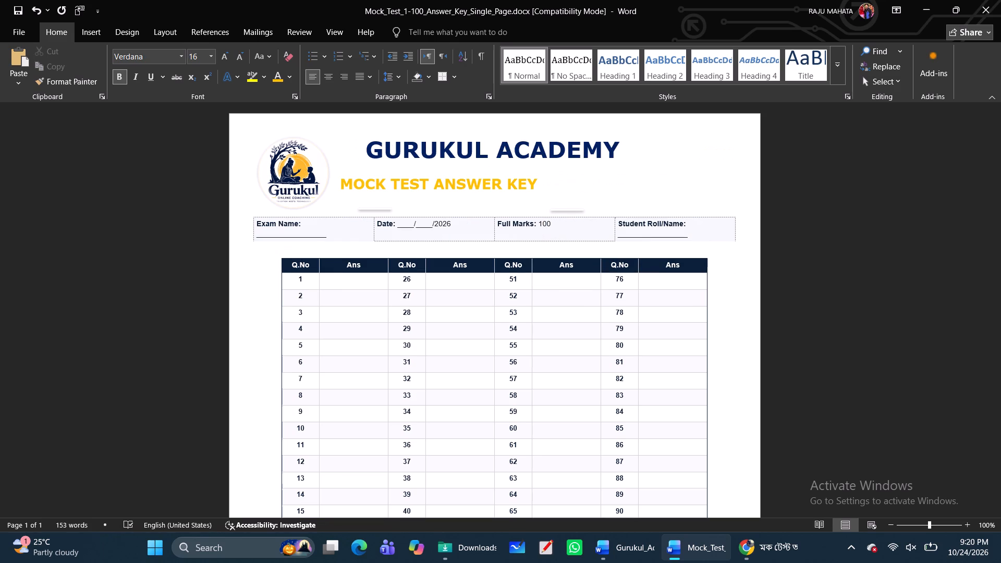
Indent the MOCK TEST ANSWER KEY line with ten leading spaces.
key(space)
key(space)
key(space)
key(space)
key(space)
key(space)
key(space)
key(space)
key(space)
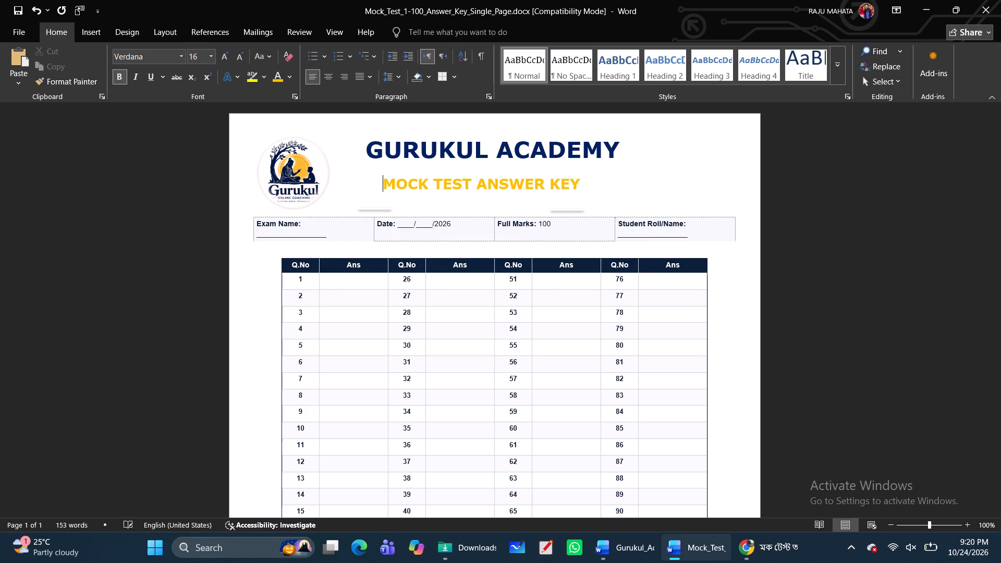
key(space)
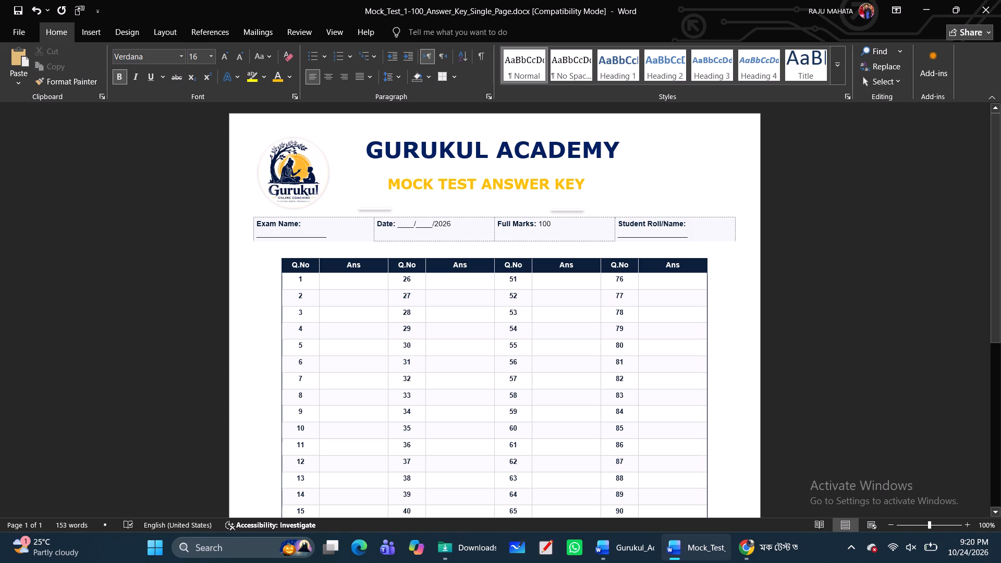
Shift the GURUKUL ACADEMY title further from the logo with six more leading spaces.
click(364, 145)
key(space)
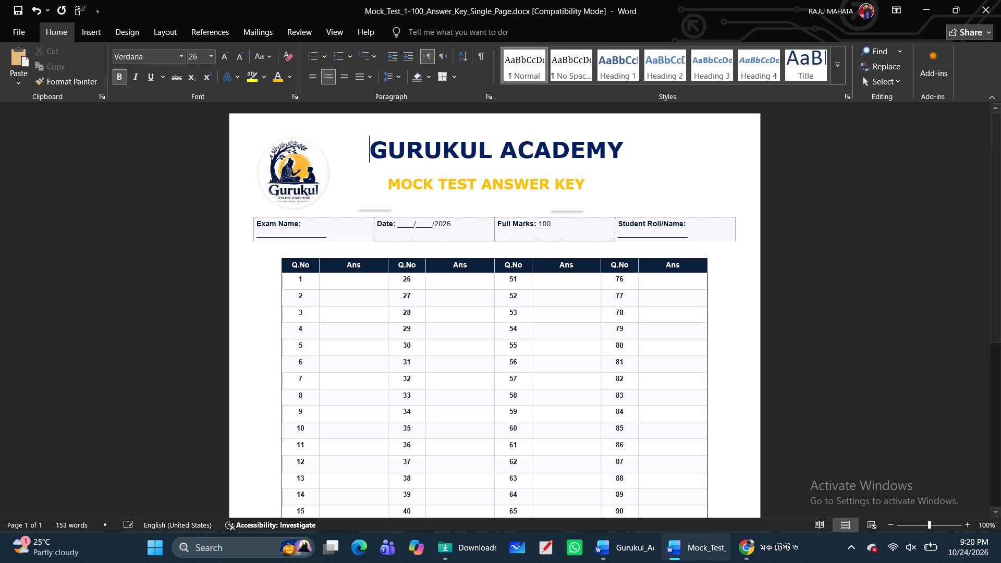
key(space)
key(space)
key(space)
key(space)
key(space)
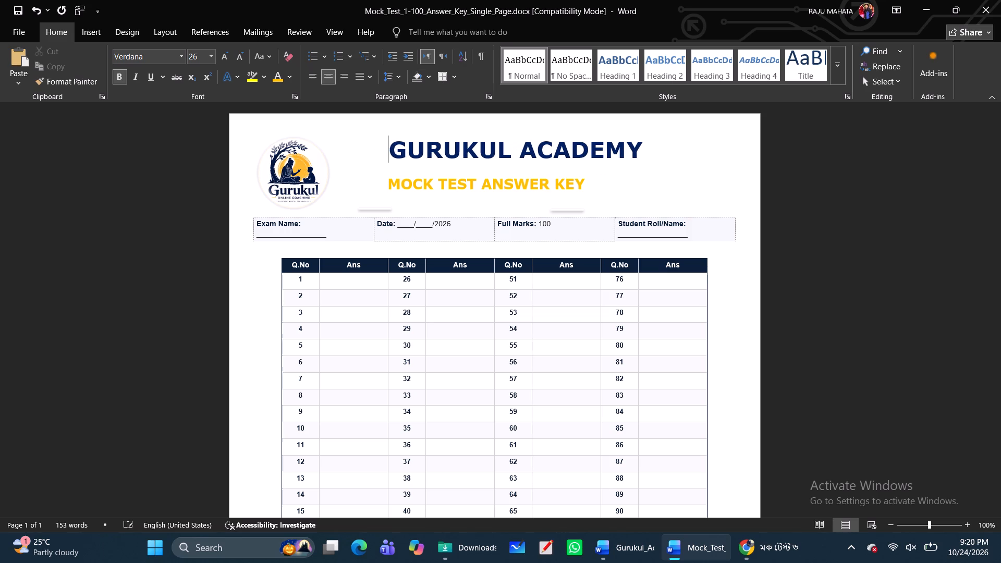
Shift the MOCK TEST ANSWER KEY line further under the title with five more leading spaces.
click(390, 191)
key(space)
key(space)
key(space)
key(space)
key(space)
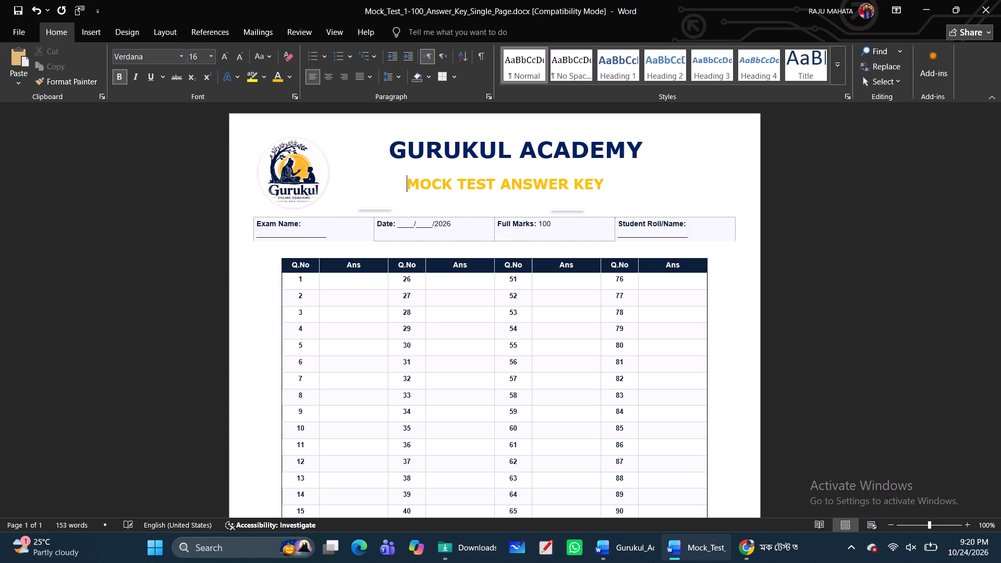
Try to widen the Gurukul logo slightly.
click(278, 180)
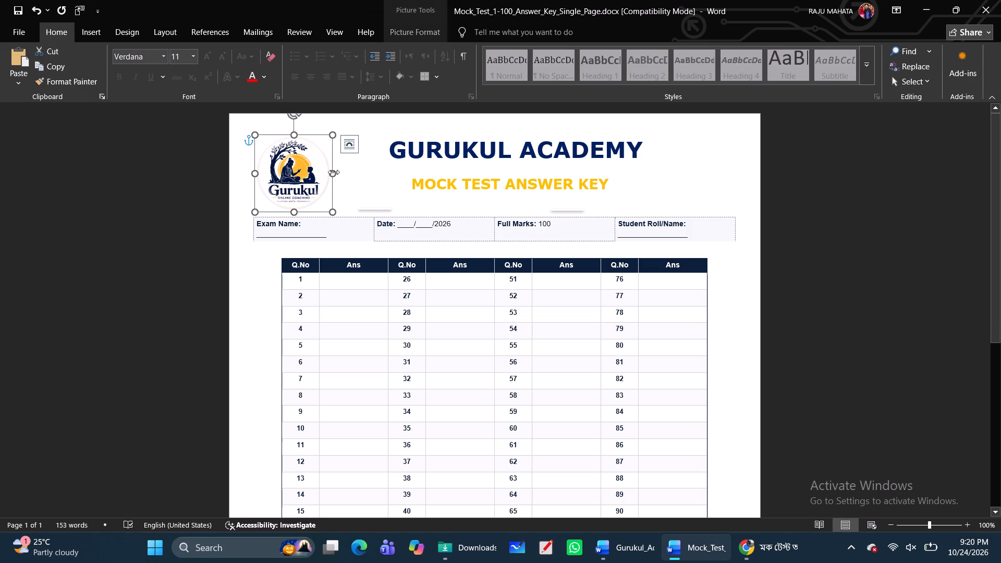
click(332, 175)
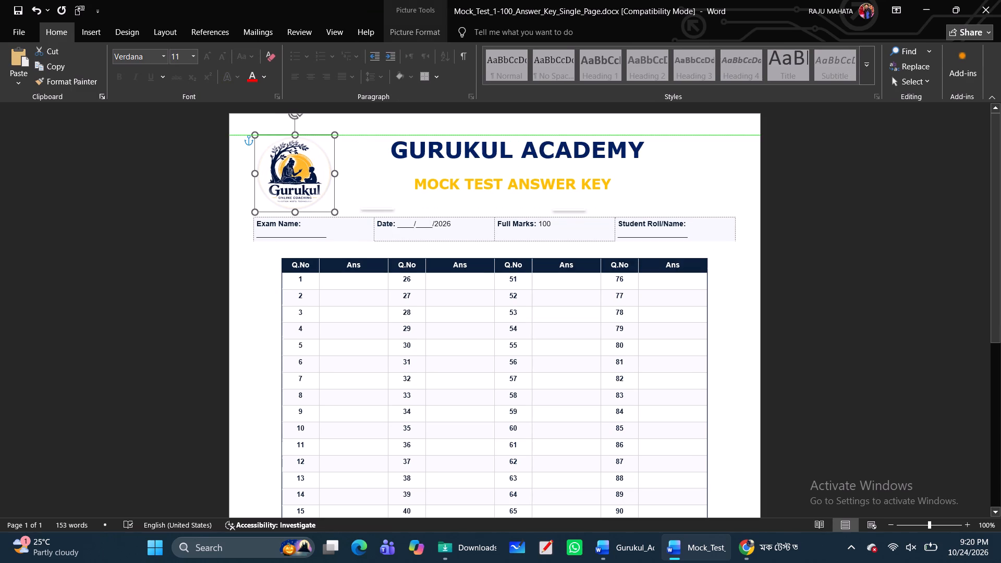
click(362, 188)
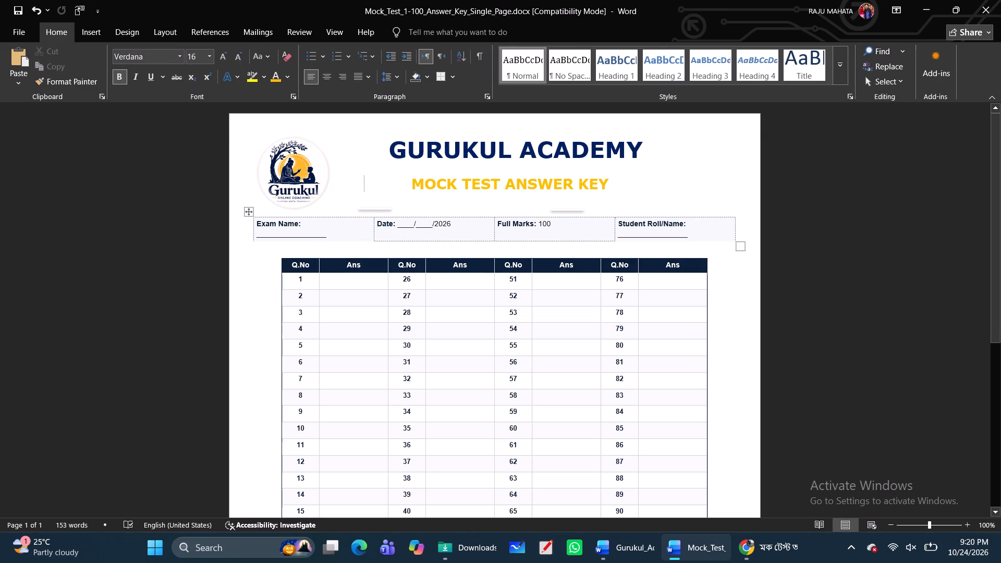
Delete the exam details table holding Exam Name, Date, Full Marks and Student Roll/Name above the answer table.
click(315, 229)
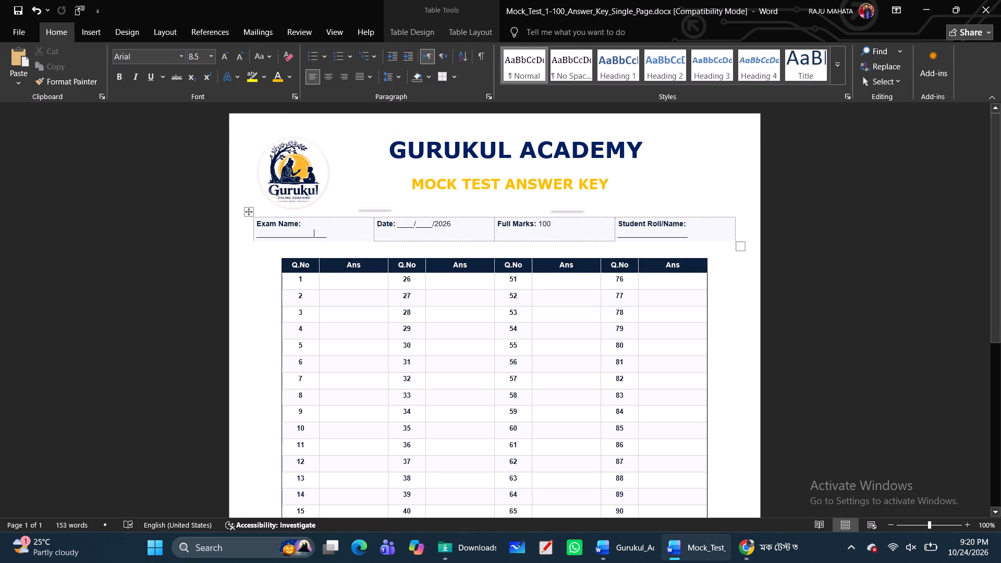
click(741, 248)
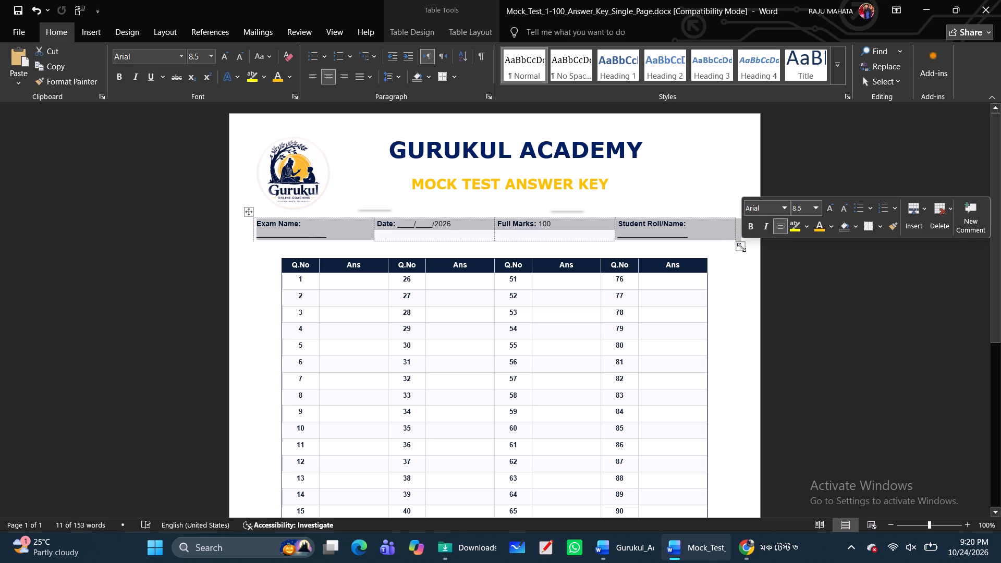
key(BackSpace)
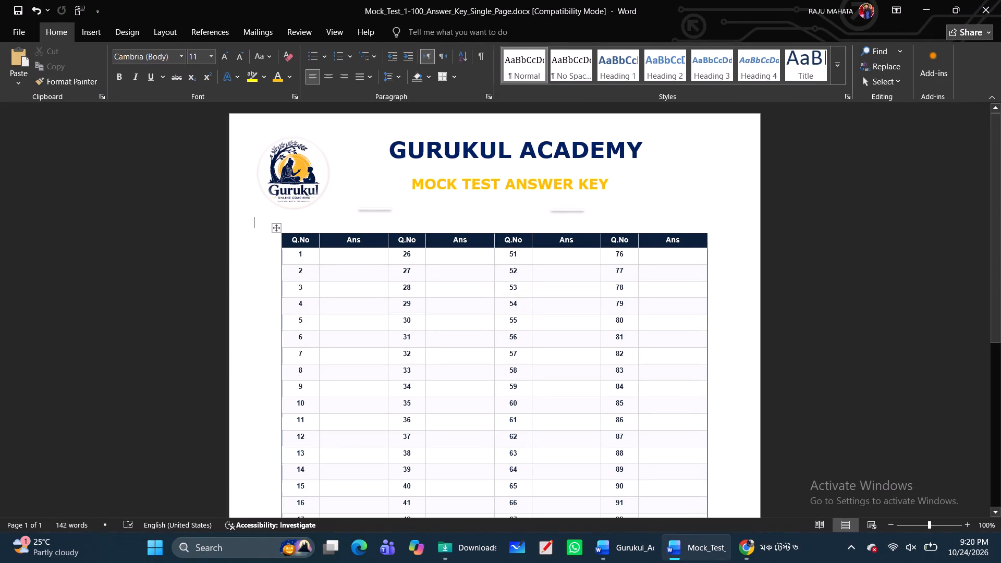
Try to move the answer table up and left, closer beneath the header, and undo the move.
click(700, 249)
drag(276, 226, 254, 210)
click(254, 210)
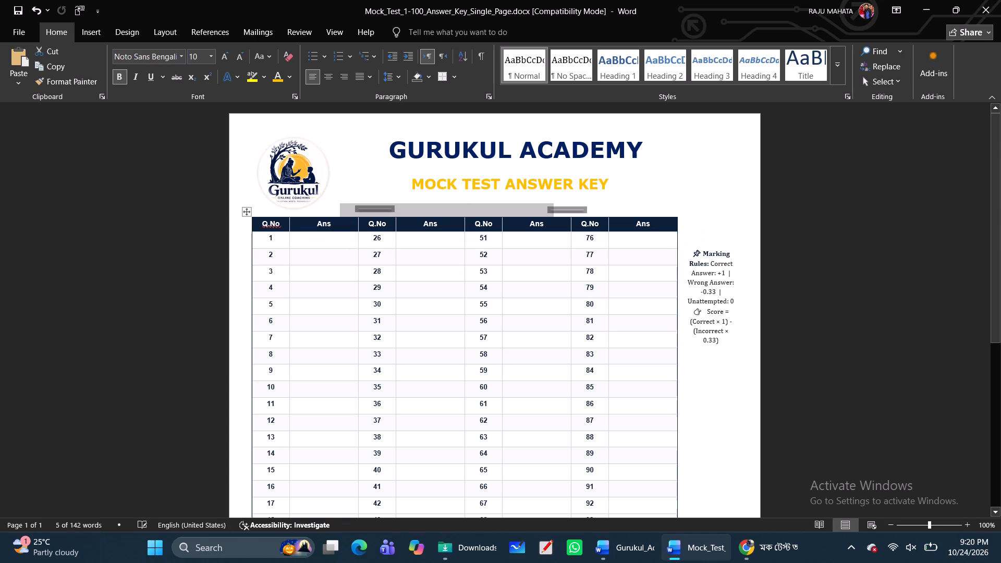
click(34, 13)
Set the Wrong Answer value in the Marking Rules line below the answer table to -0.25.
scroll(372, 247, down, 2)
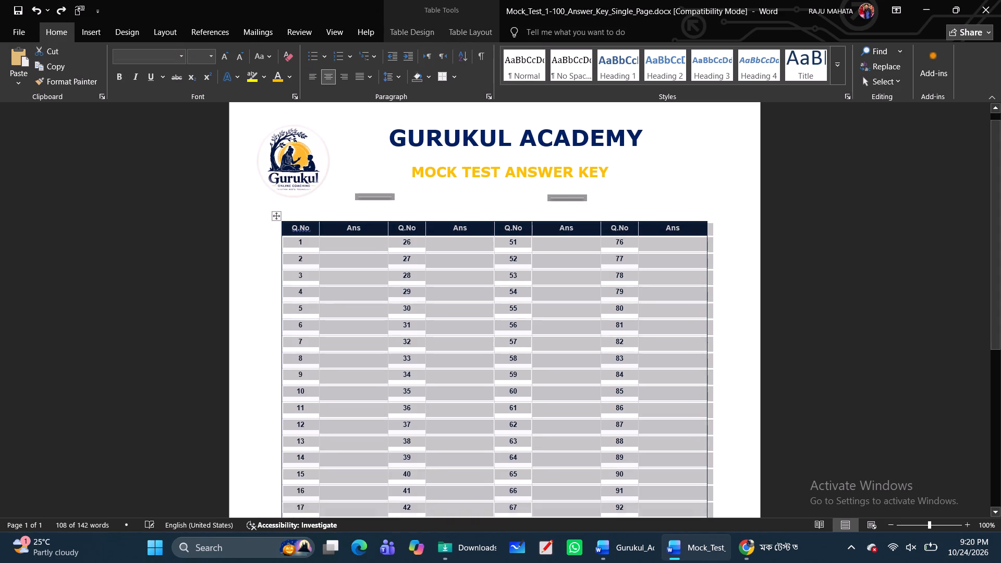
scroll(396, 266, down, 6)
scroll(429, 312, down, 4)
scroll(455, 327, up, 2)
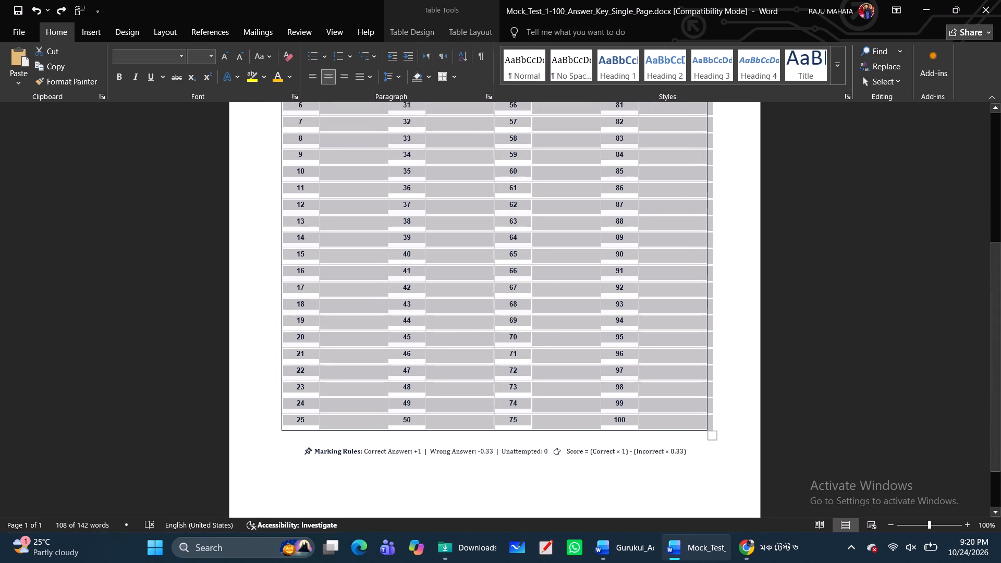
click(492, 452)
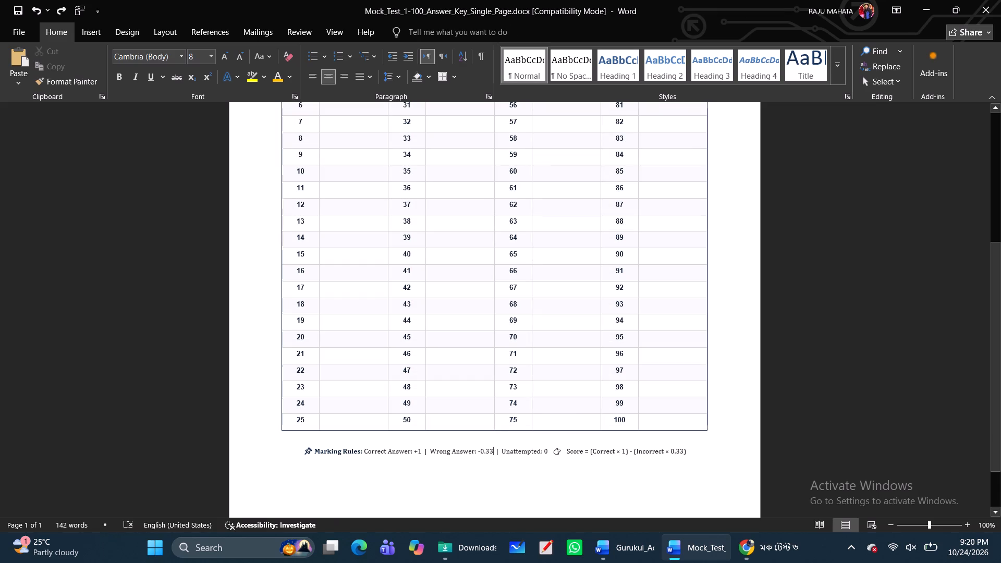
key(BackSpace)
key(BackSpace)
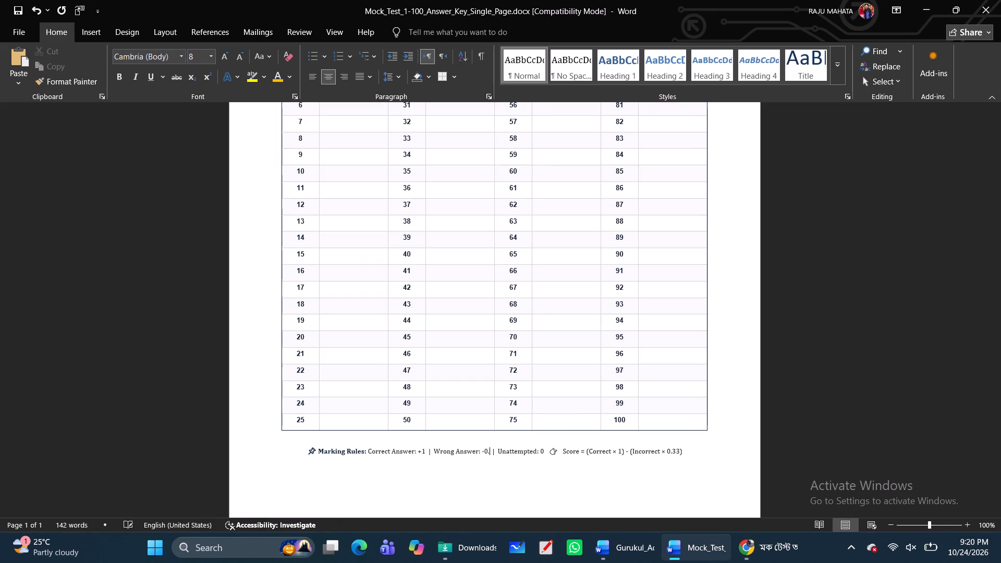
text(25)
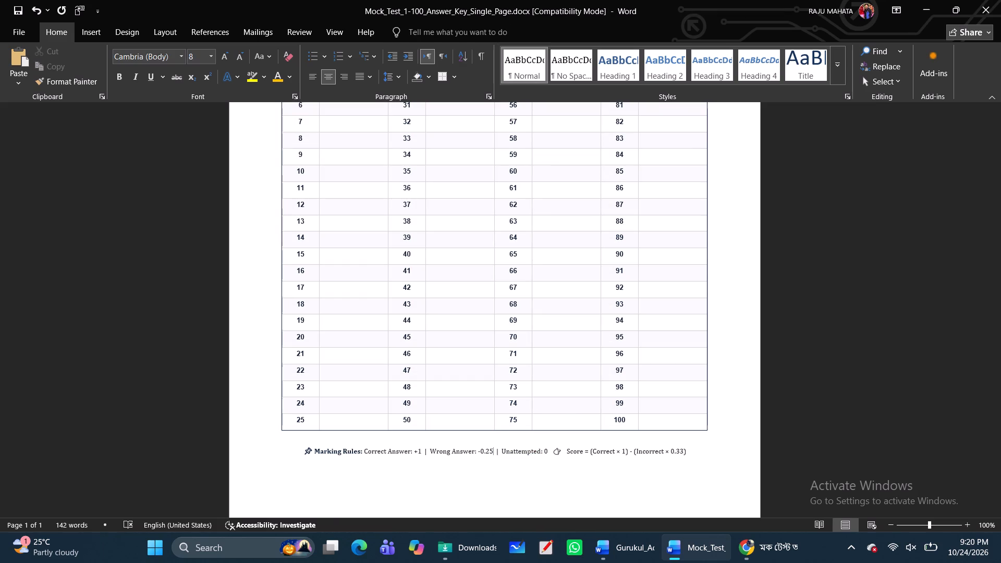
Set the incorrect-answer multiplier in the Score formula of the Marking Rules line to 0.25.
click(683, 454)
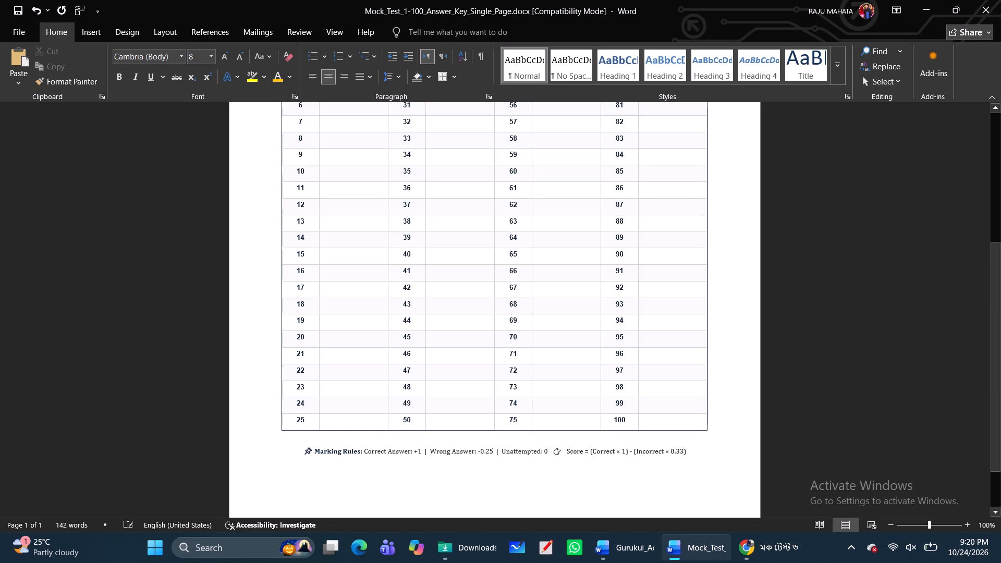
key(BackSpace)
key(BackSpace)
text(25)
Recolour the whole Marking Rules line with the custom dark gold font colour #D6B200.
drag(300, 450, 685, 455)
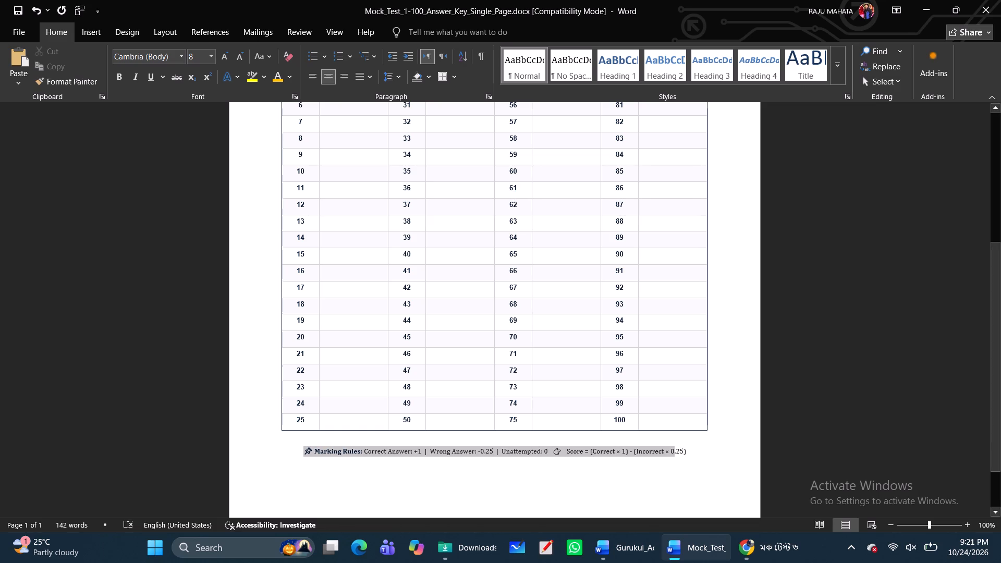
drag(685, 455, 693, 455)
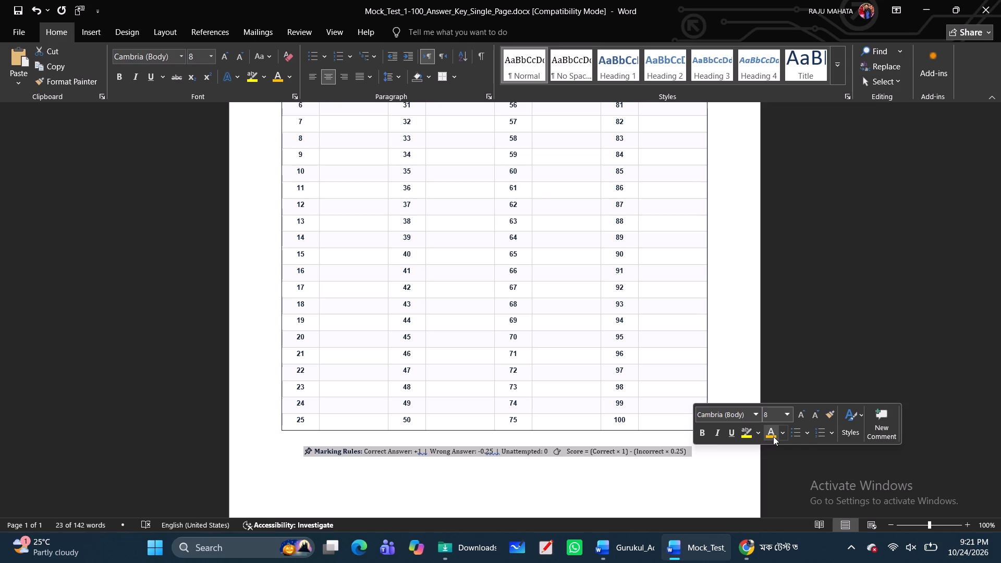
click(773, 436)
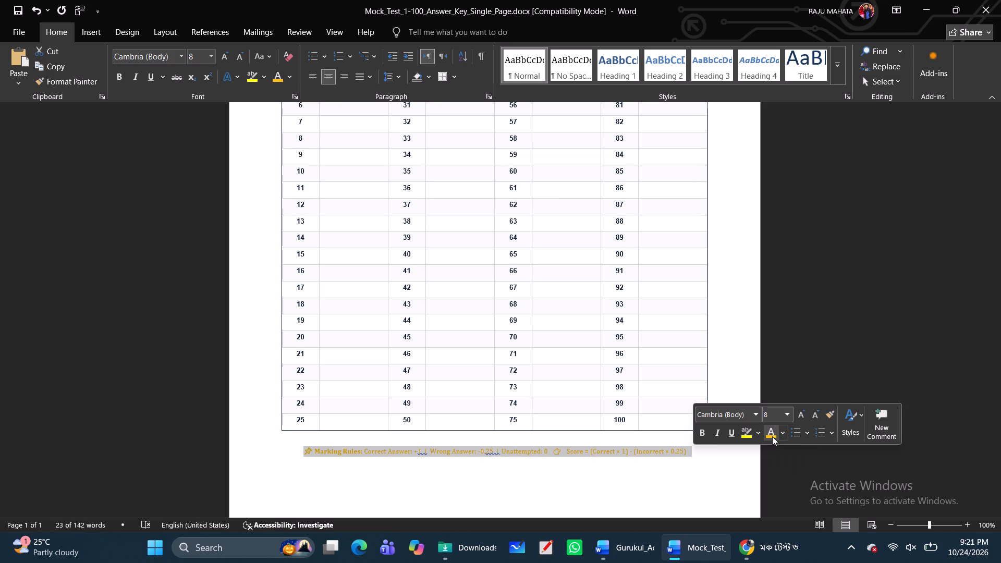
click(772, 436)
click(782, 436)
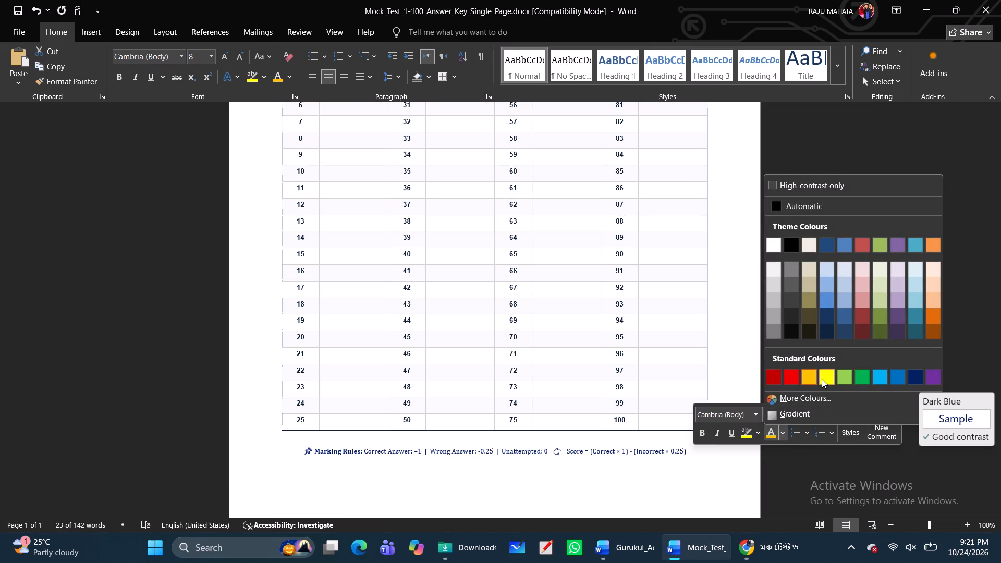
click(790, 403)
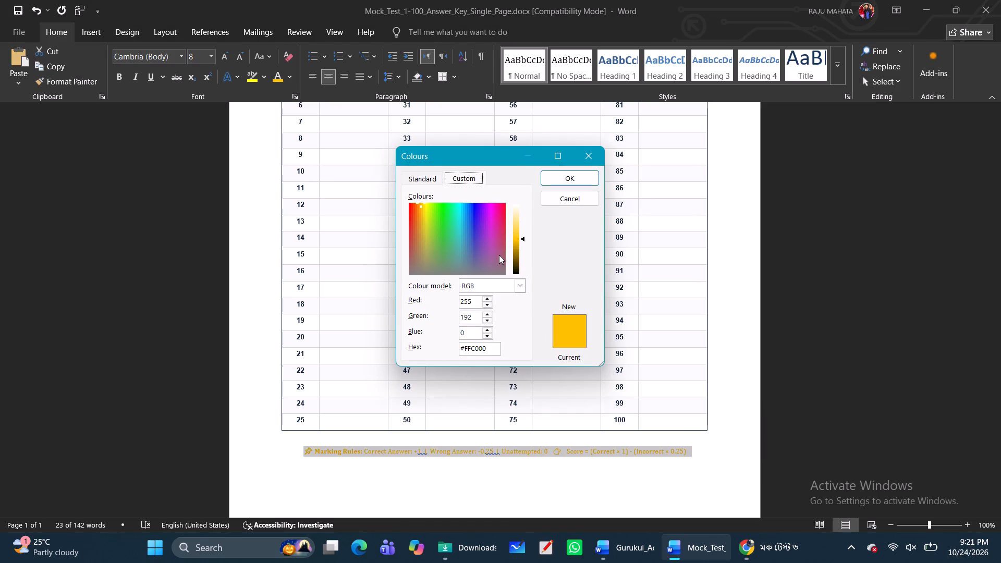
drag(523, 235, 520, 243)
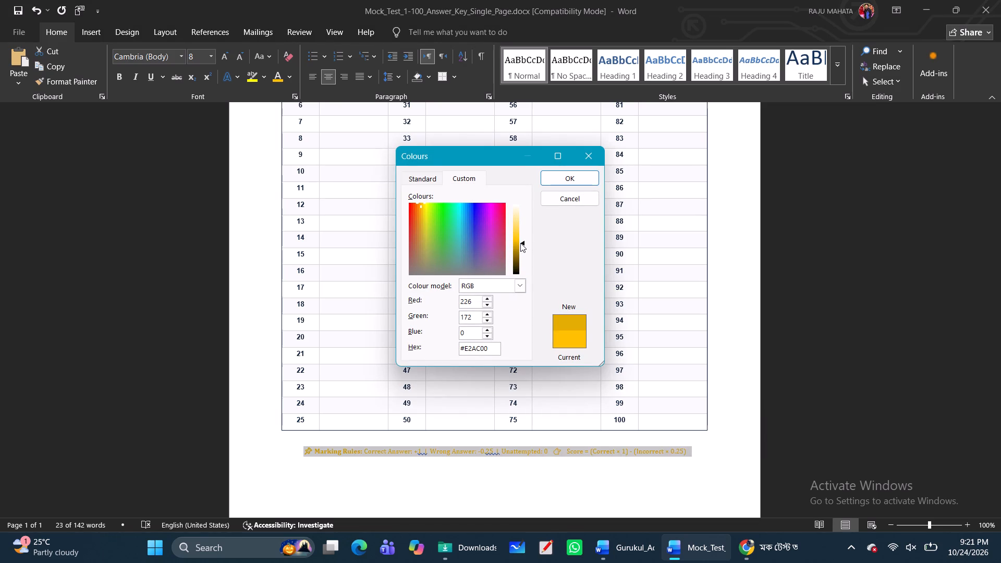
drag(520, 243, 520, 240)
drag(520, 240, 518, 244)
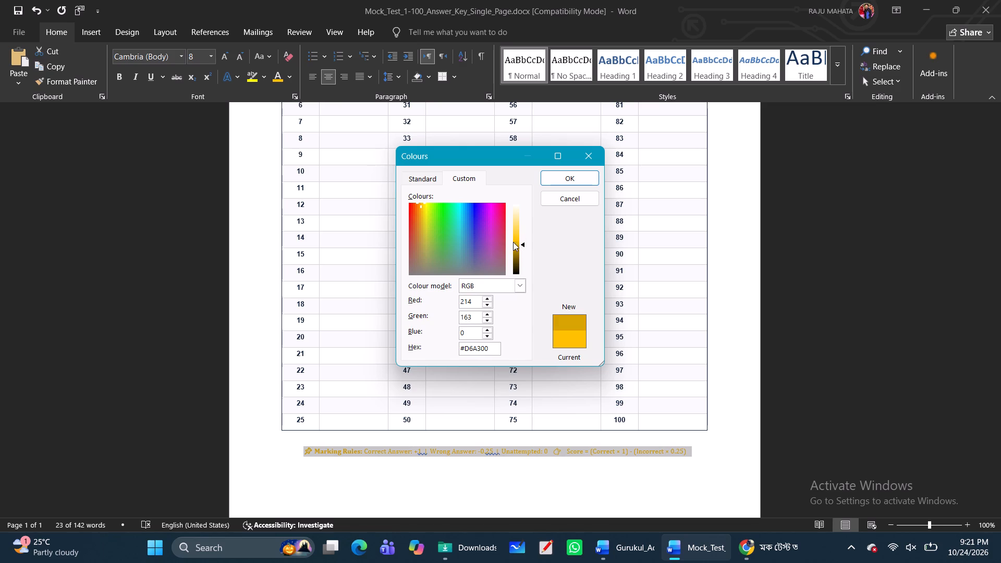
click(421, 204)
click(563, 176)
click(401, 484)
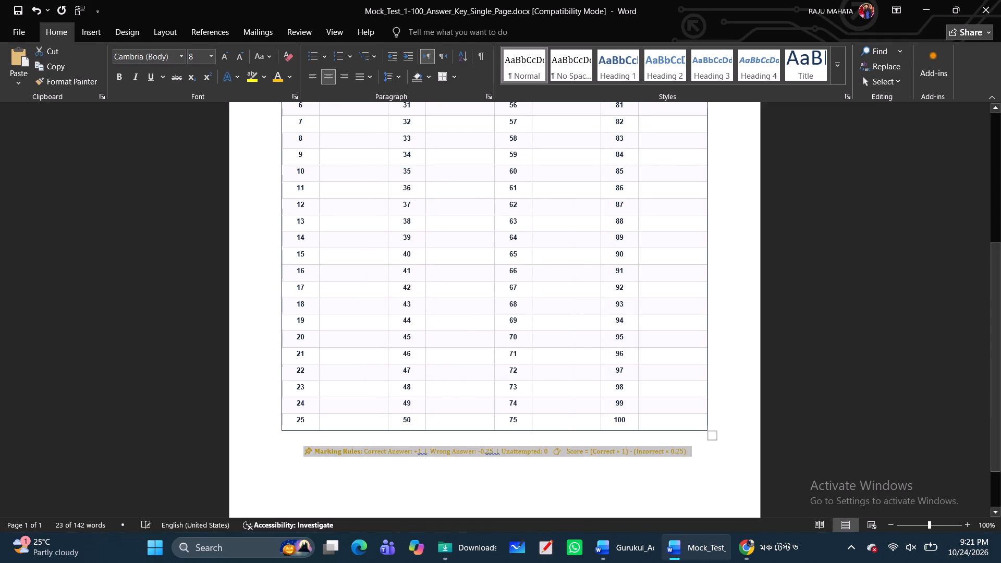
Set the font colour of the whole Marking Rules line to the standard Orange.
drag(695, 452, 312, 443)
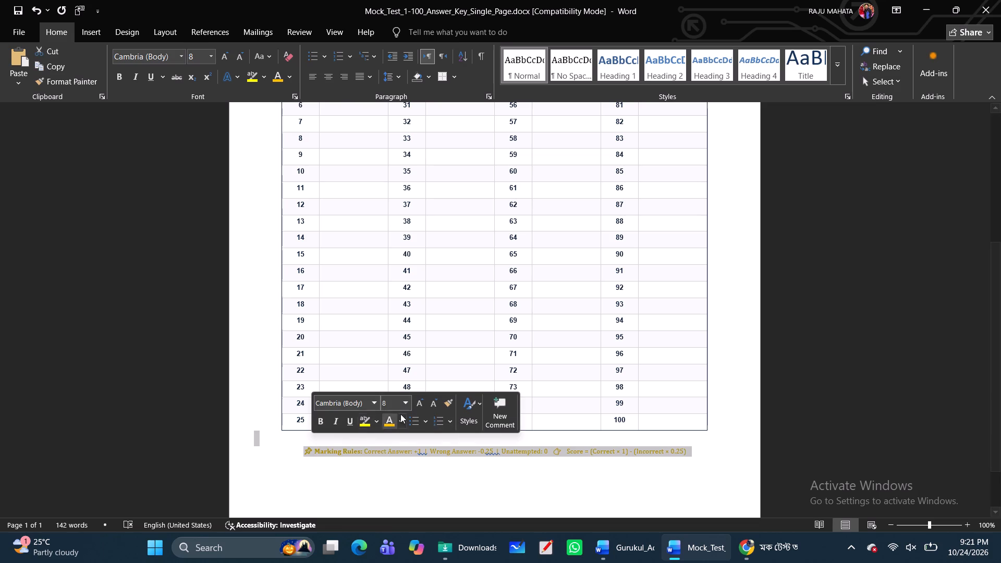
click(398, 420)
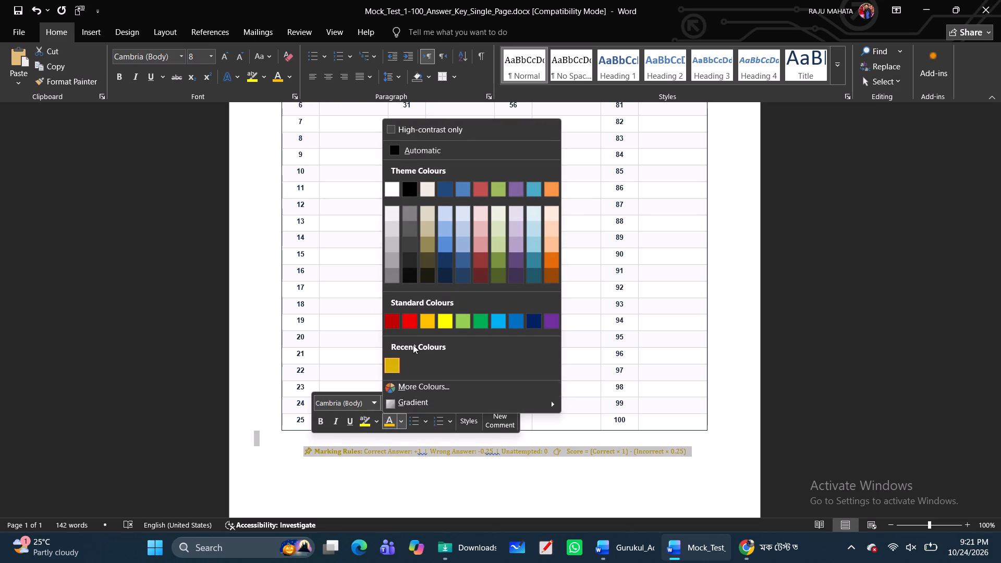
click(428, 320)
click(460, 490)
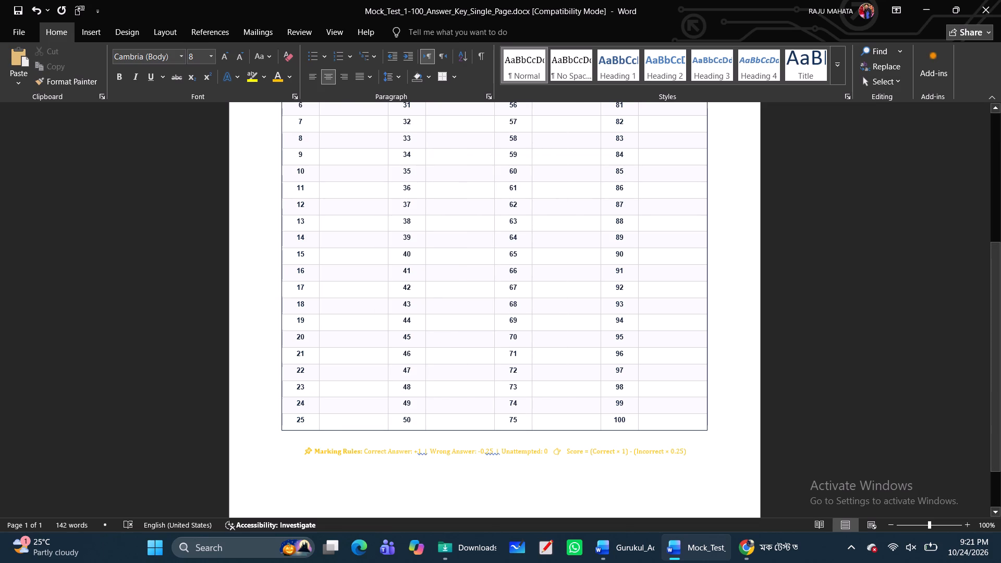
Recolour the pushpin symbol at the start of the Marking Rules line black.
drag(311, 452, 310, 452)
drag(310, 452, 304, 451)
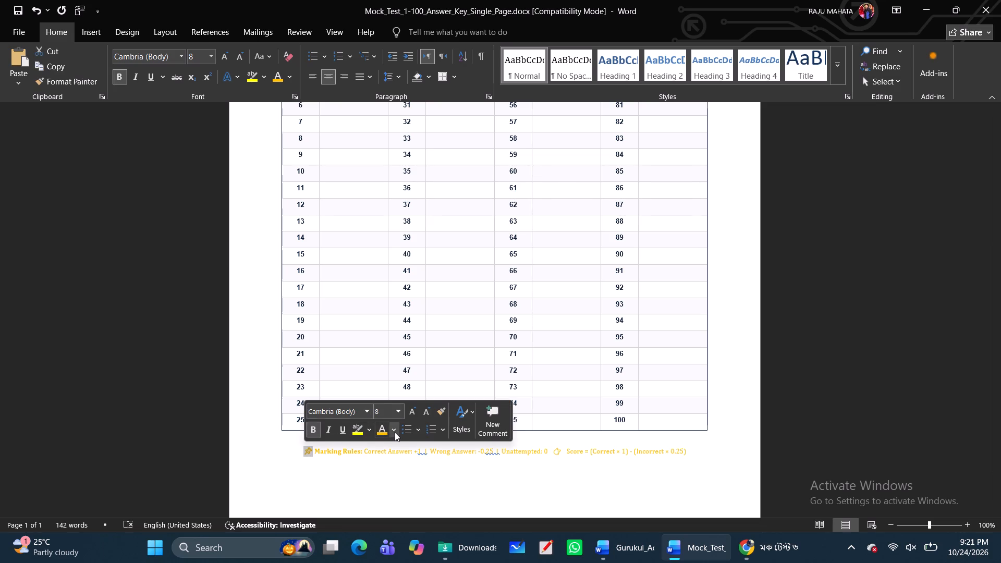
click(395, 432)
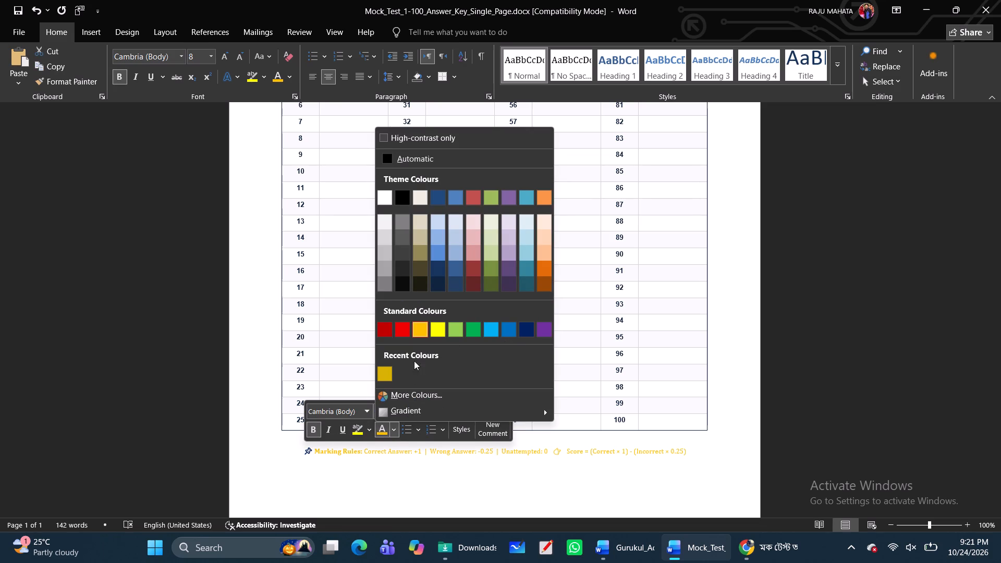
click(406, 191)
click(381, 476)
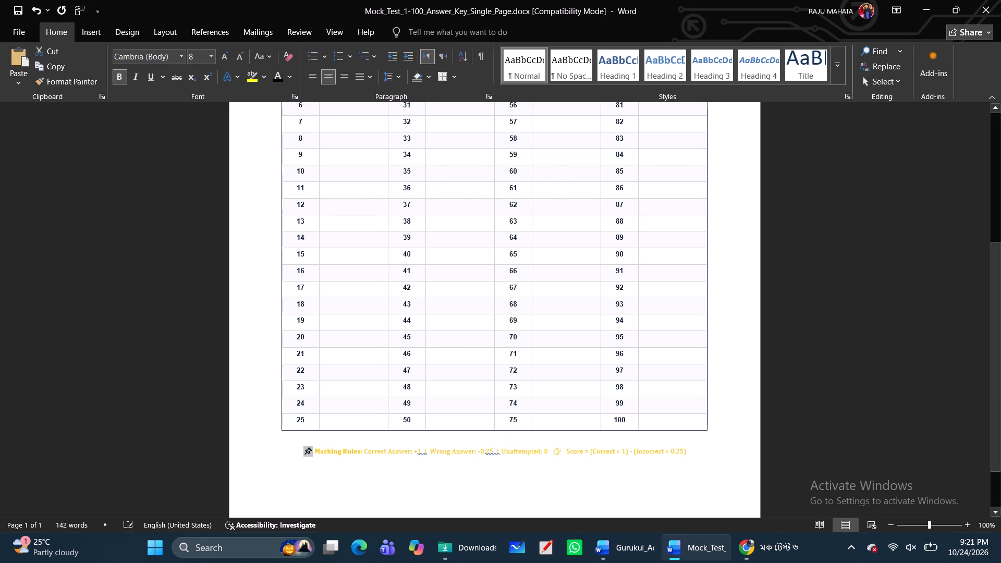
click(414, 478)
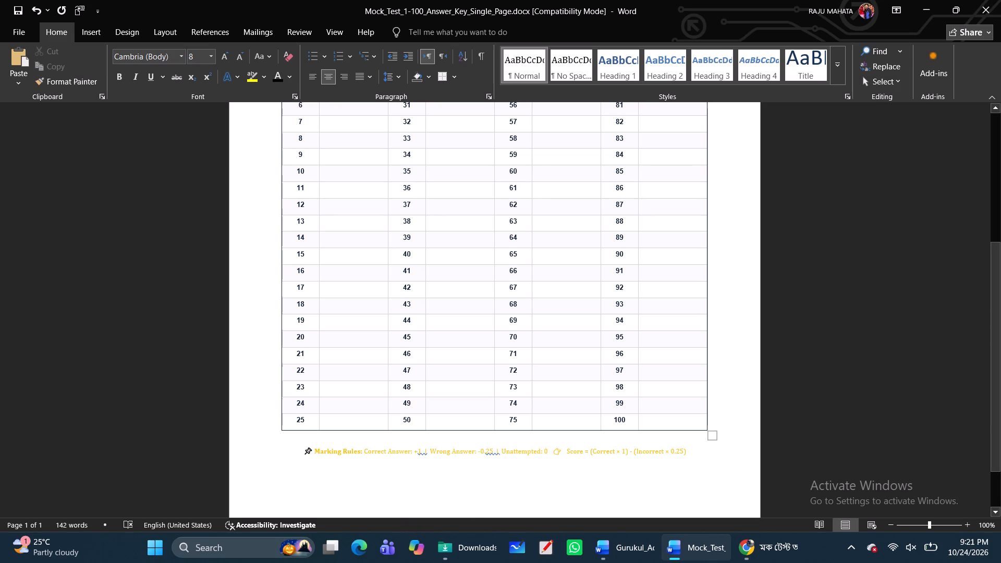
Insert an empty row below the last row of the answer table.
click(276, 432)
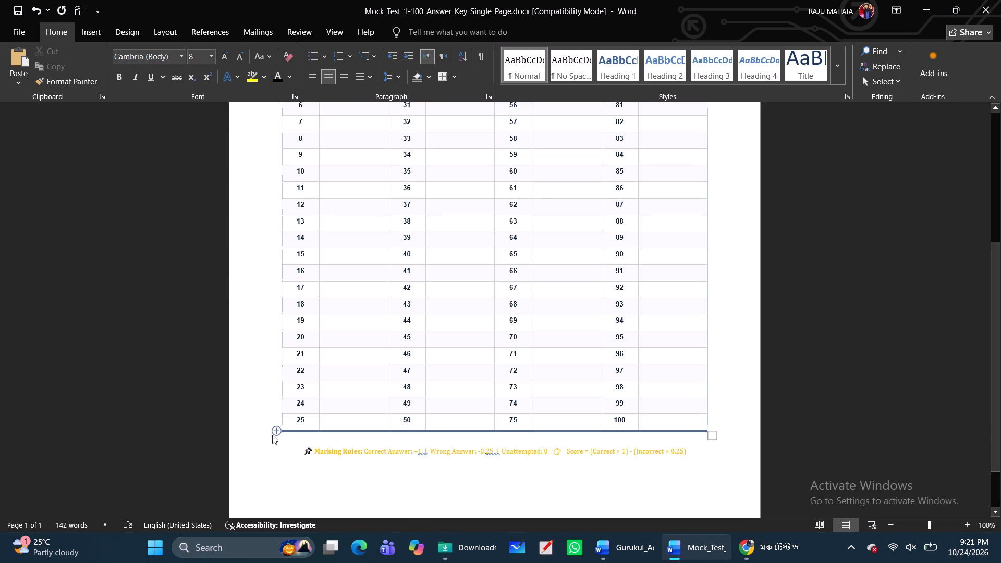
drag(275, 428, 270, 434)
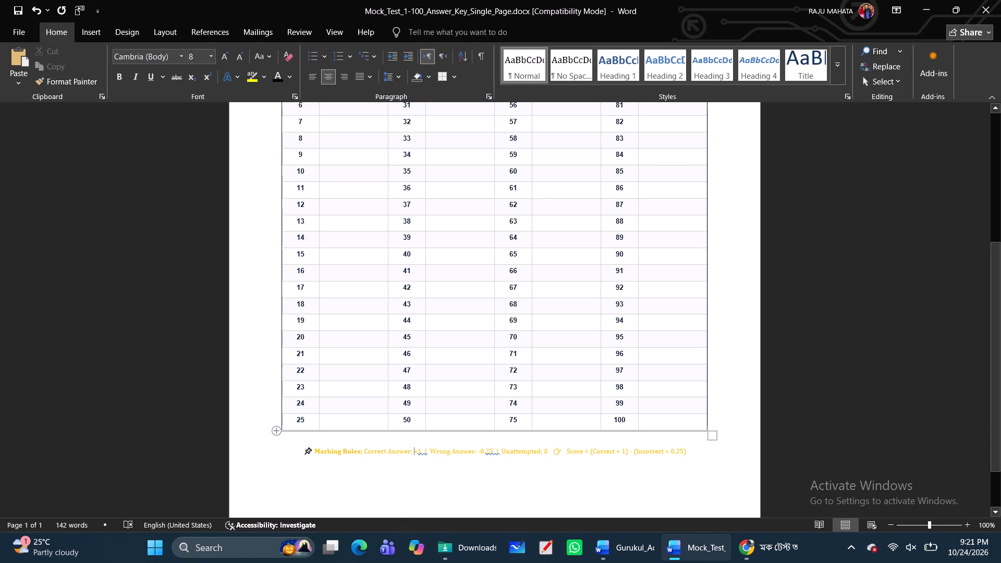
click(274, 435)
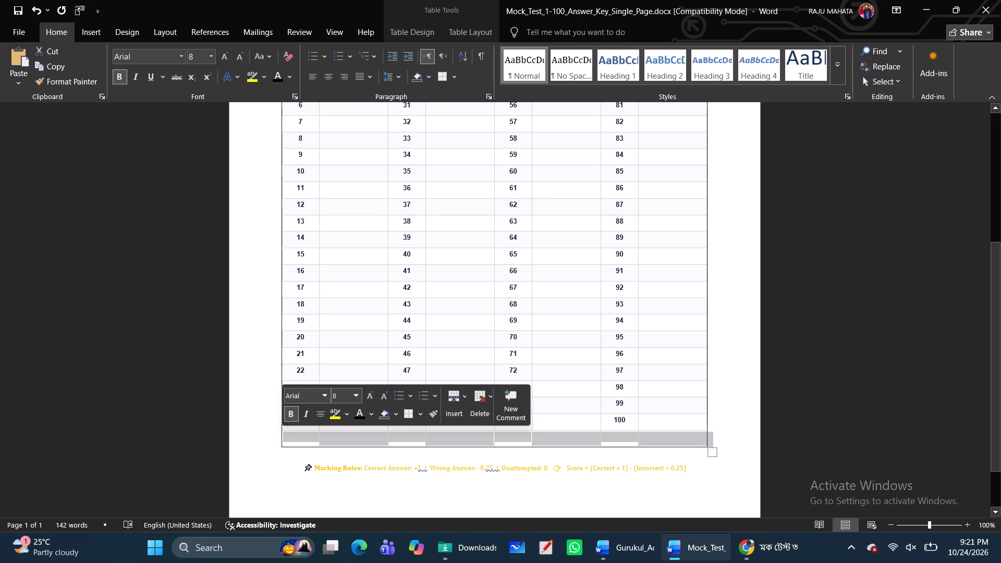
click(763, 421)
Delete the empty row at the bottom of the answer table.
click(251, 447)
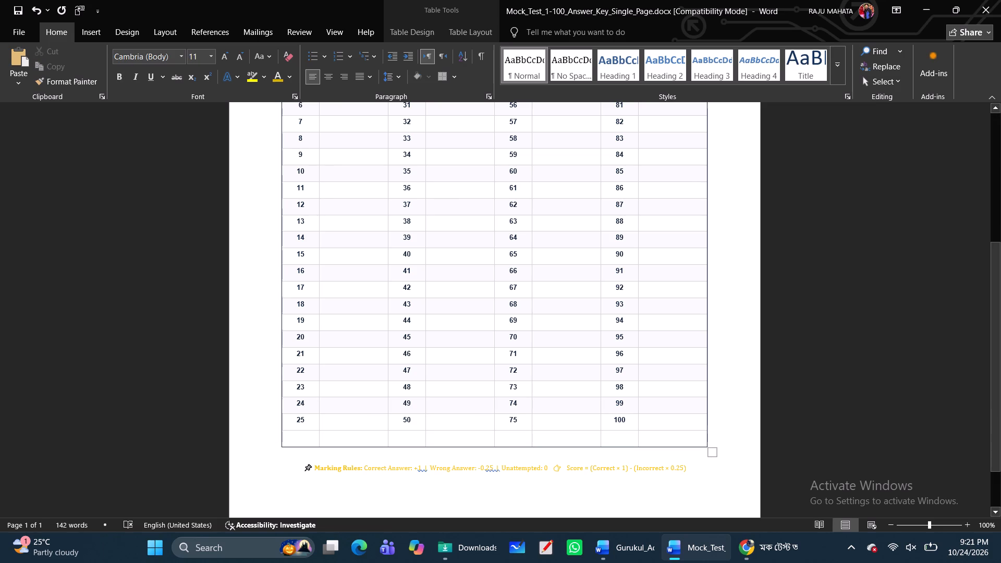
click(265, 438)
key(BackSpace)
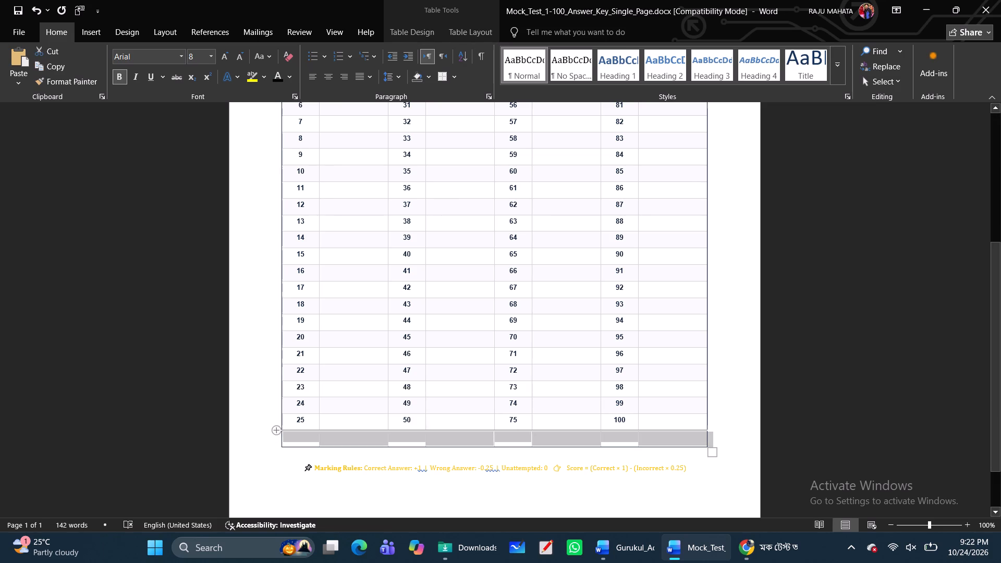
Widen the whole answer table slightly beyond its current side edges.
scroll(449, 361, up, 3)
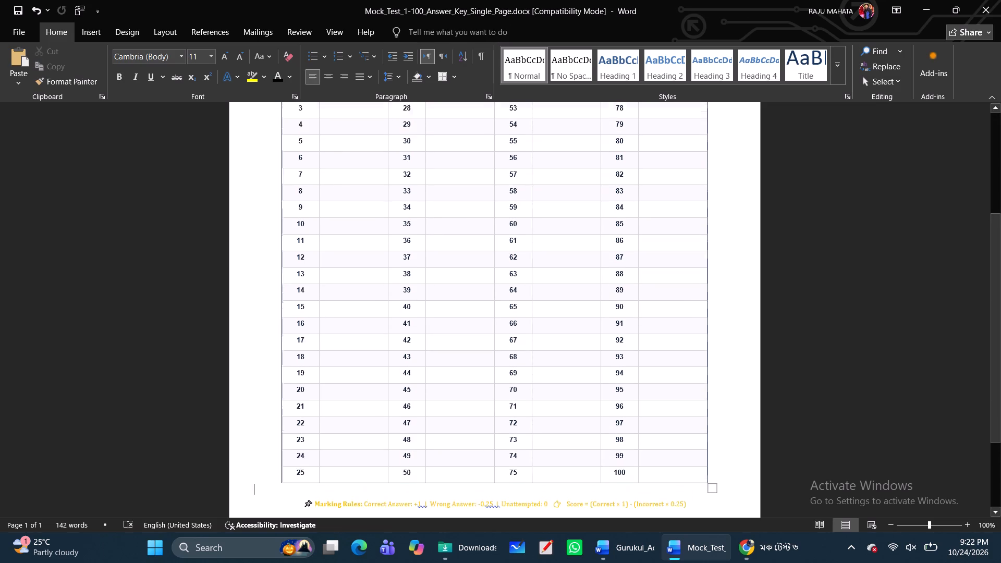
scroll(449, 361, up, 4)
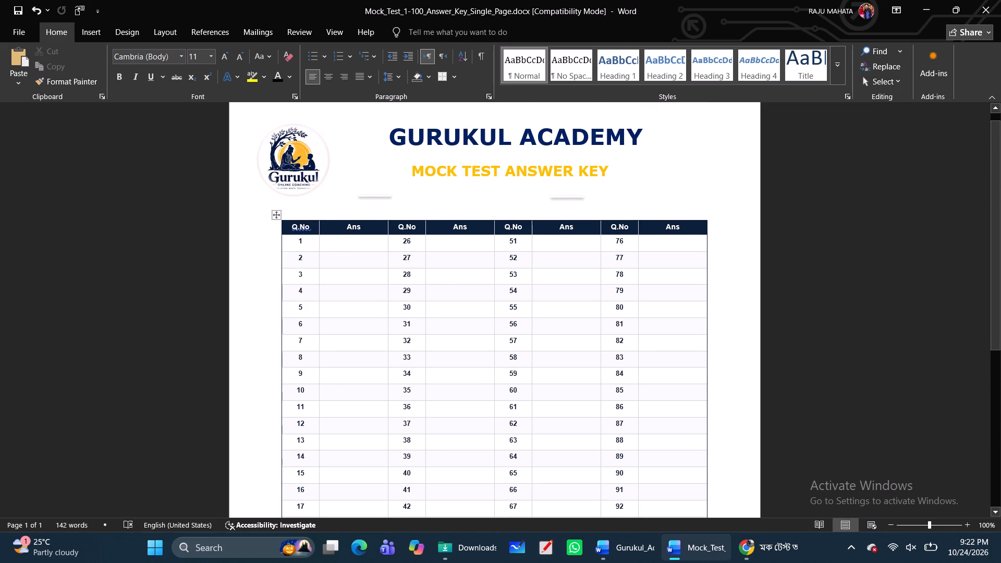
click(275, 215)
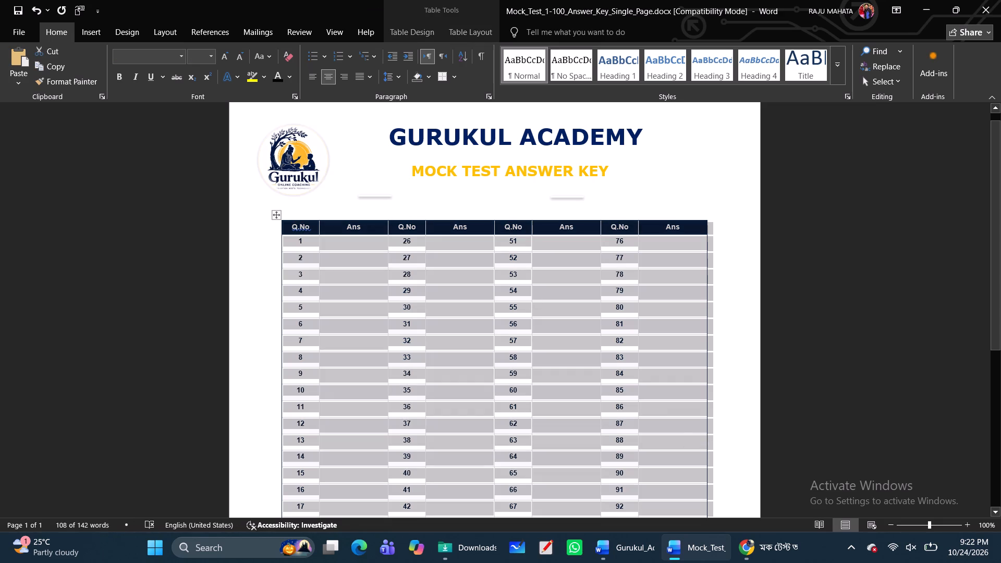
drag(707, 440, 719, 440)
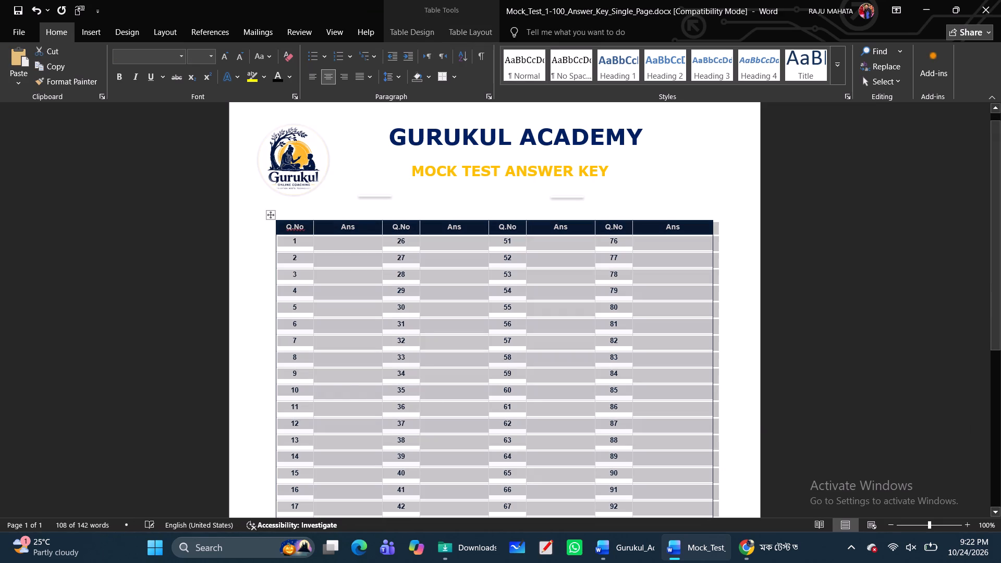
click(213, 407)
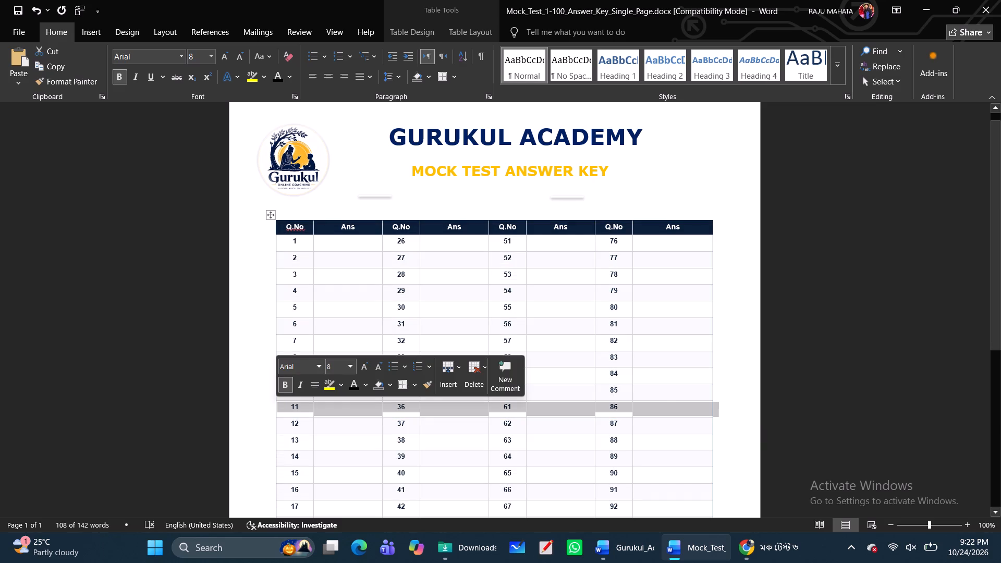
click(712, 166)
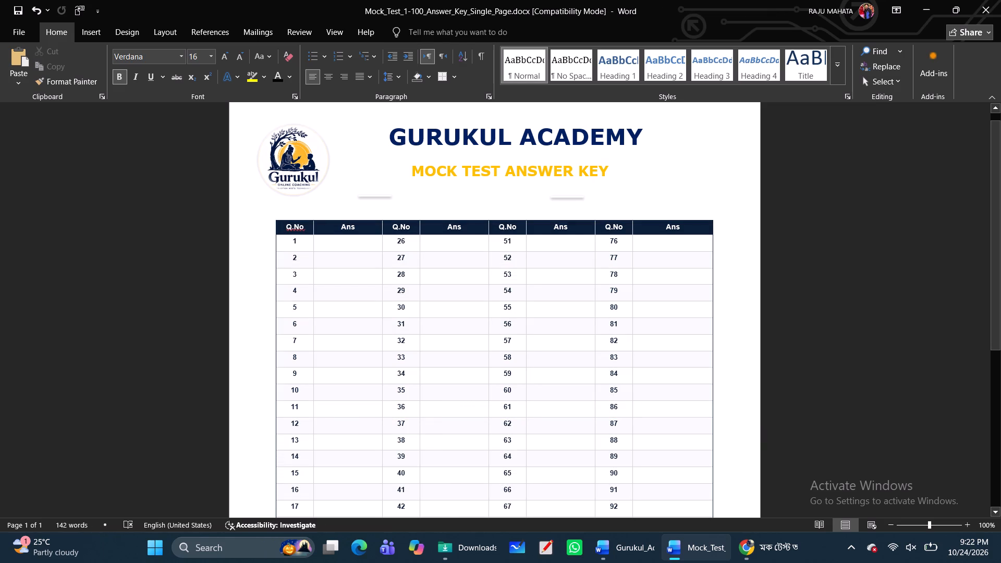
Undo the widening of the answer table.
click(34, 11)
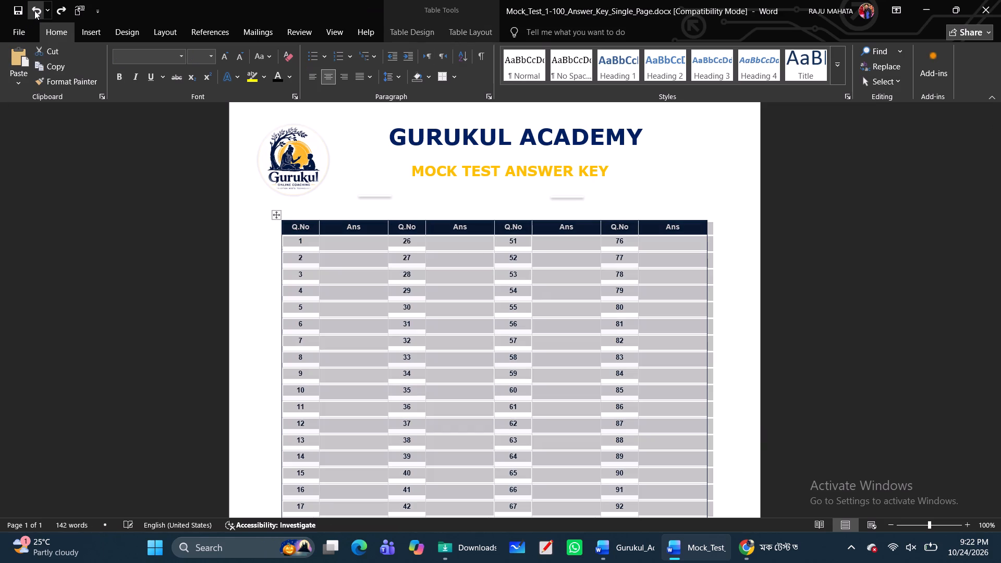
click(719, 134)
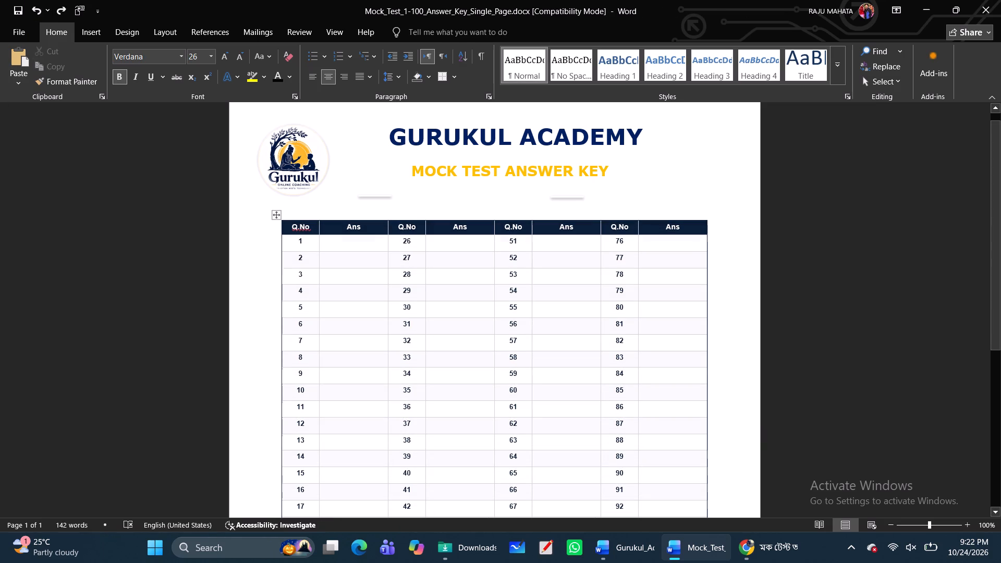
Move the two short decorative lines up to flank the MOCK TEST ANSWER KEY subtitle, one on each side, level with the text.
click(365, 195)
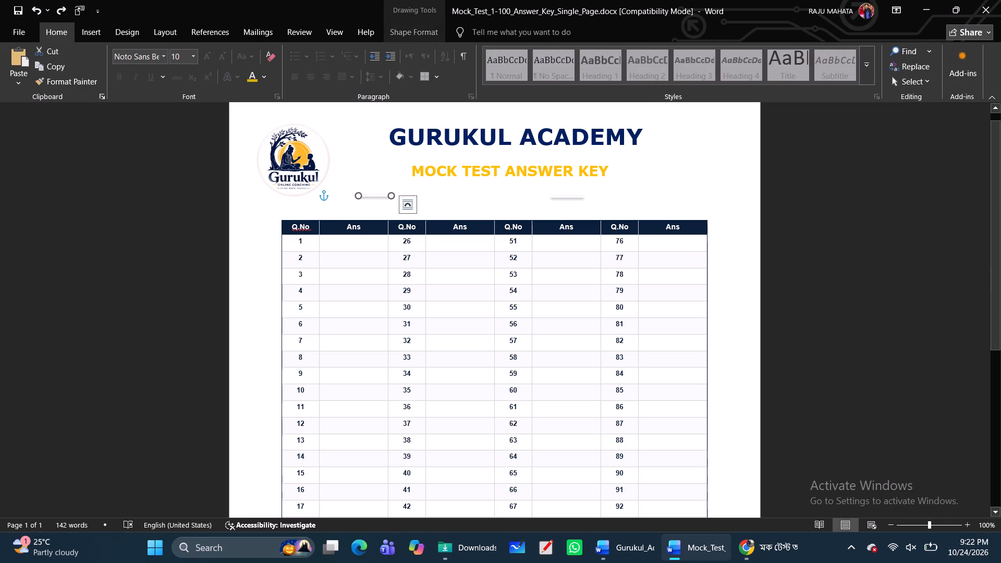
drag(365, 194, 365, 168)
drag(365, 168, 371, 169)
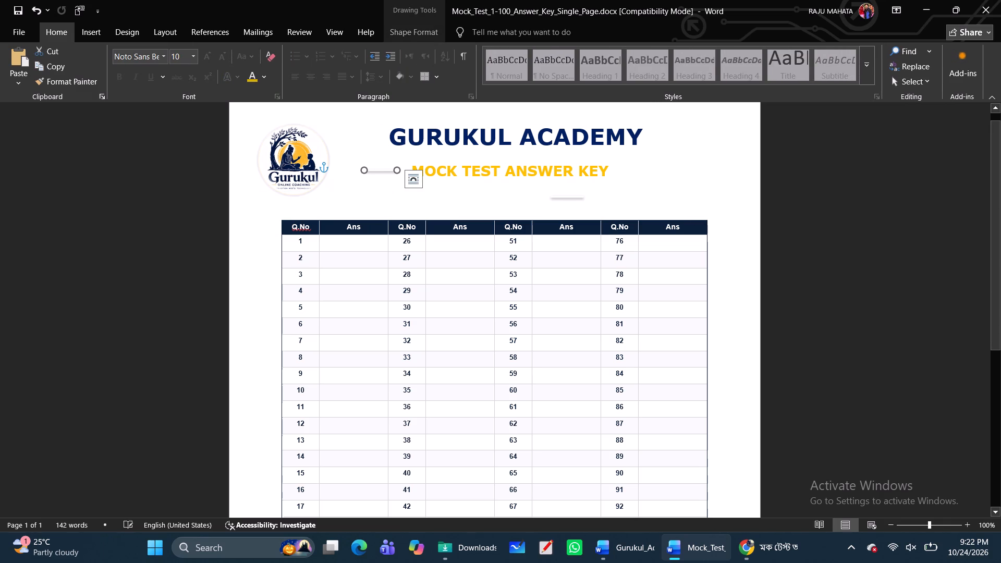
drag(567, 198, 636, 170)
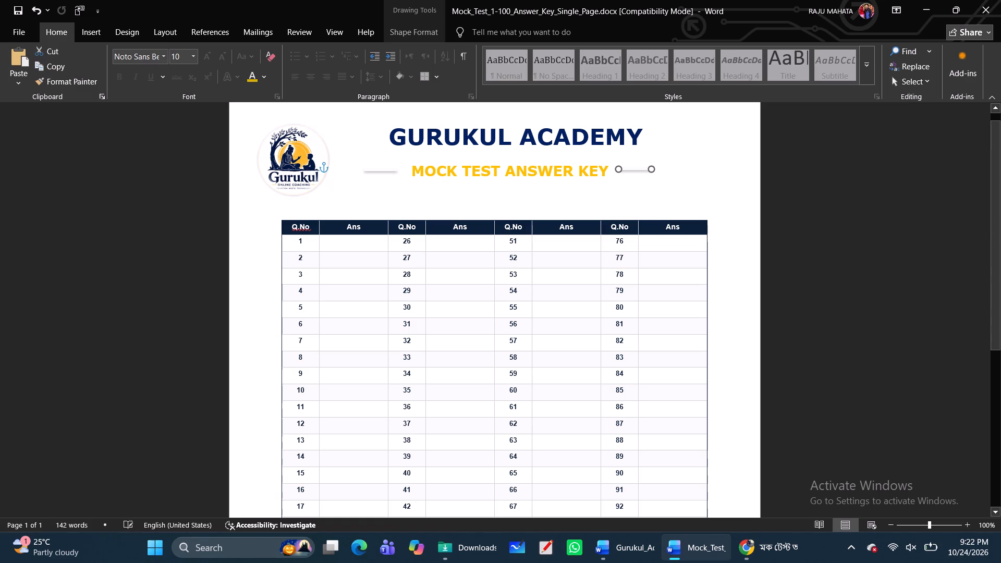
drag(636, 170, 637, 173)
Set the outline colour of both decorative lines beside the subtitle to the standard Dark Blue.
click(377, 173)
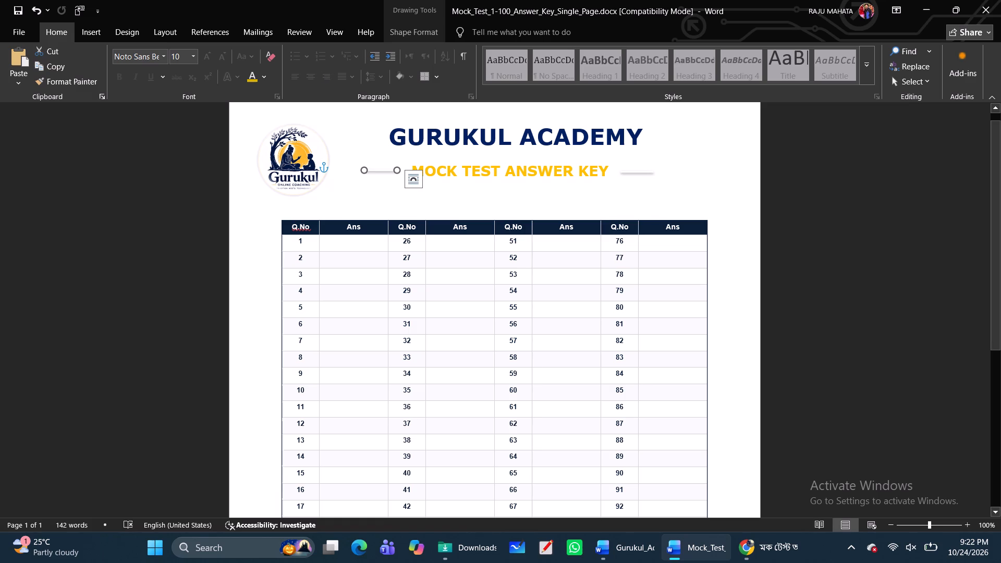
double_click(386, 170)
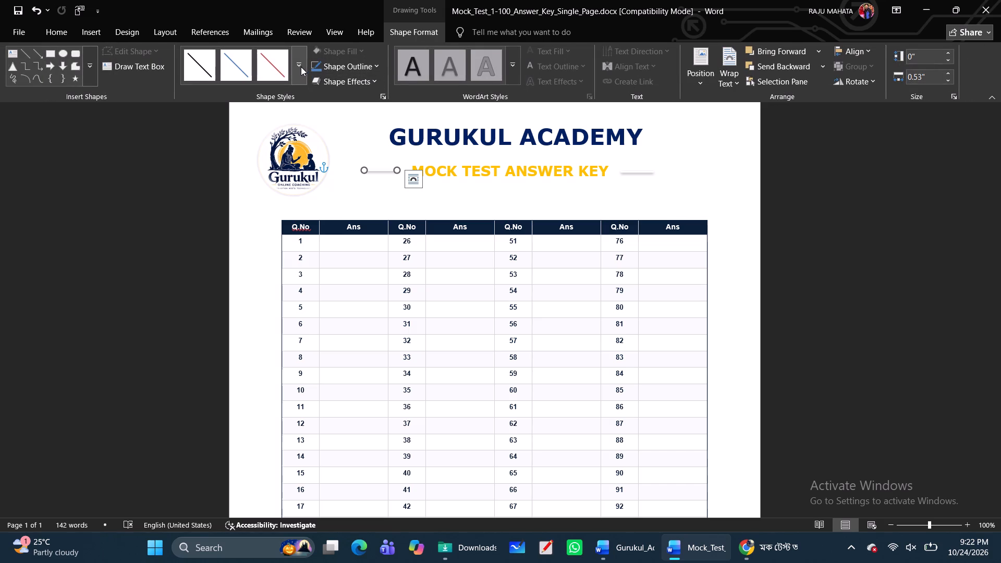
click(382, 69)
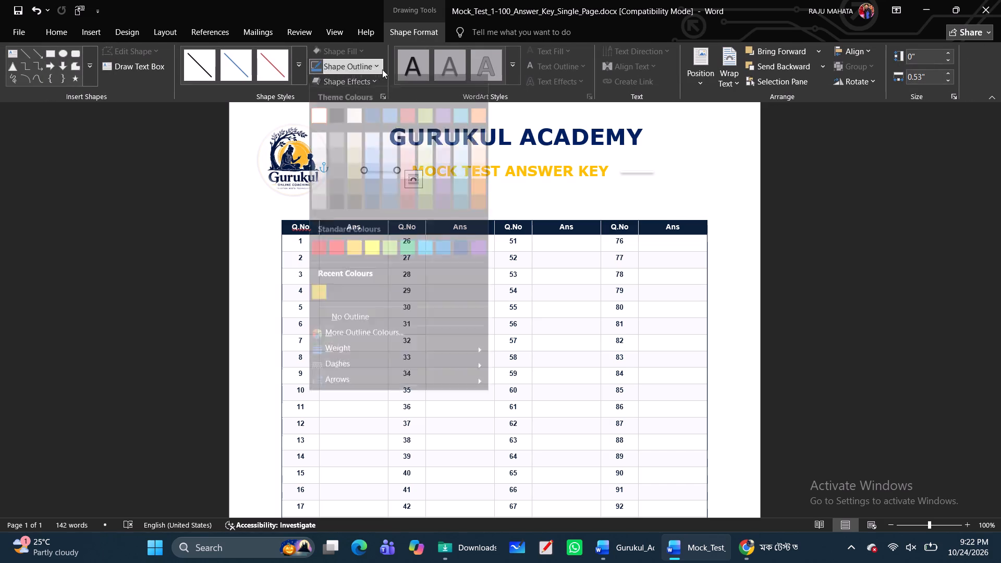
click(457, 256)
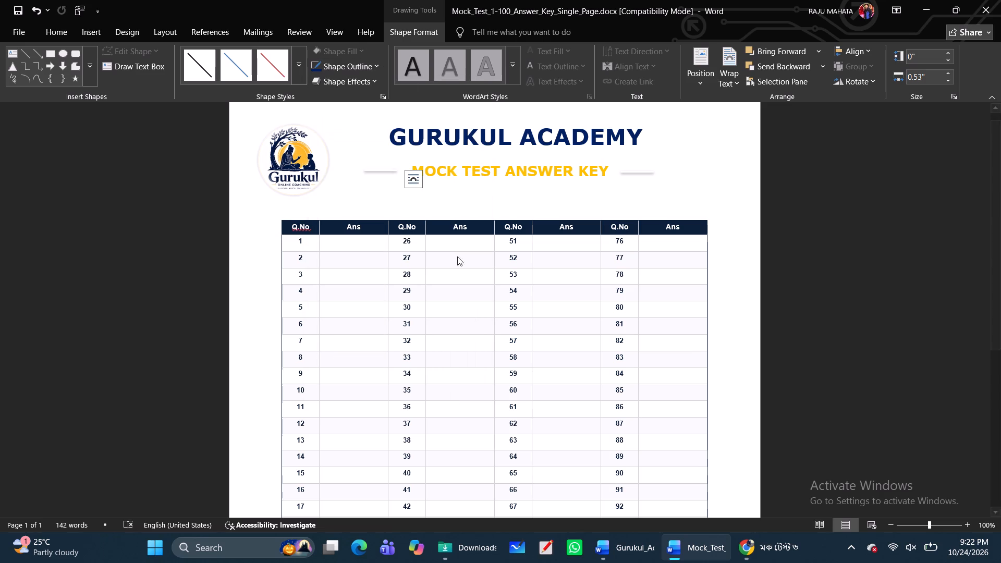
double_click(631, 170)
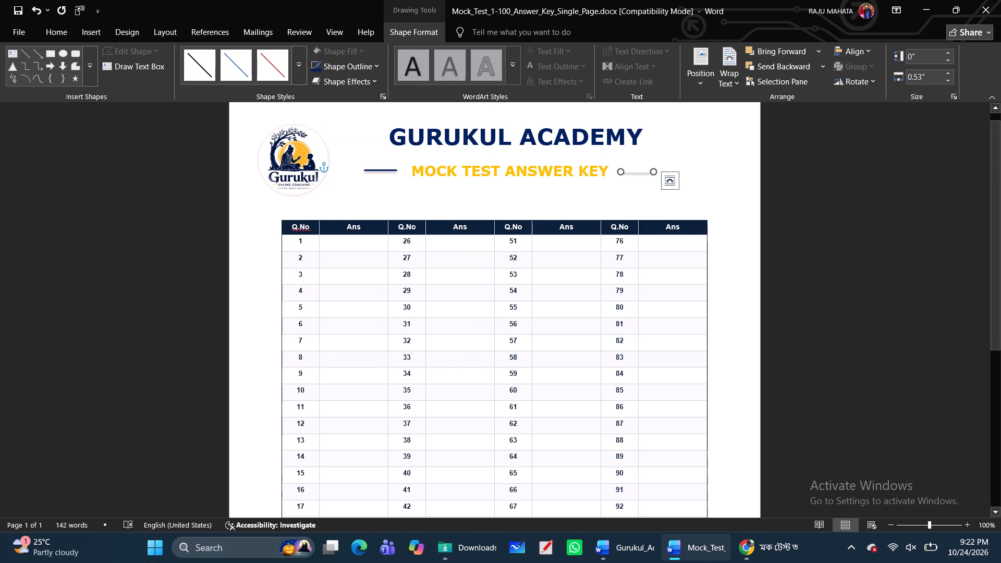
click(377, 66)
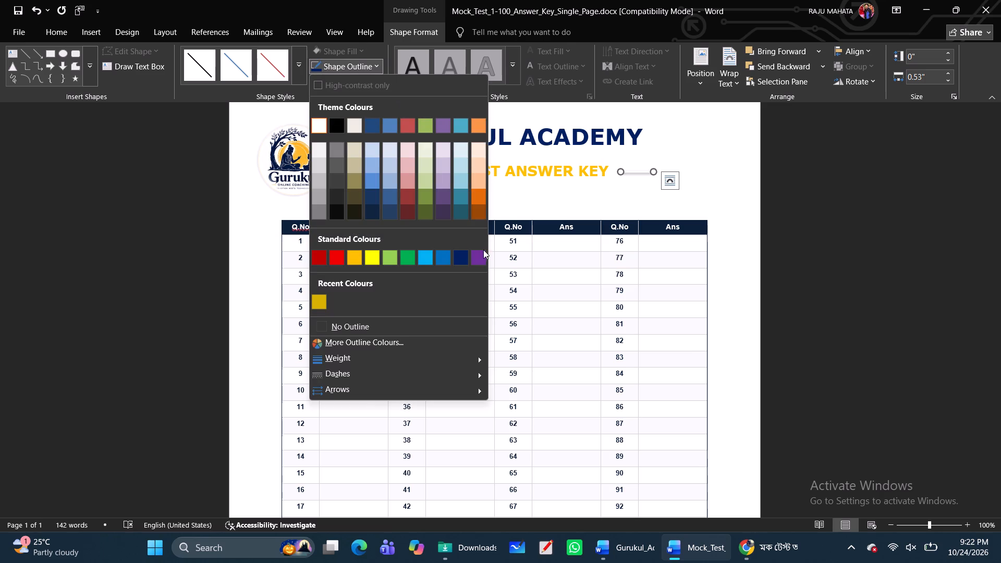
click(462, 258)
click(710, 184)
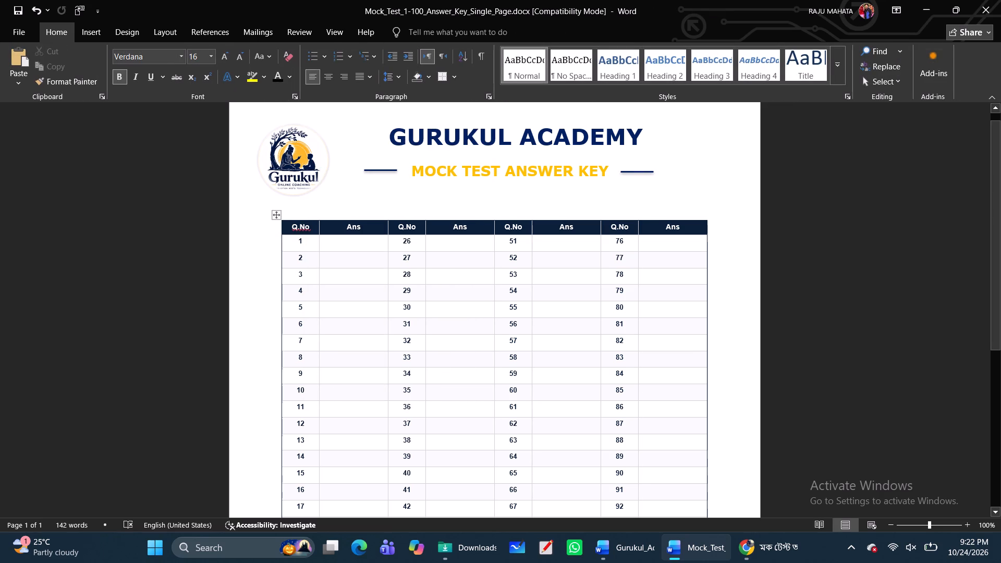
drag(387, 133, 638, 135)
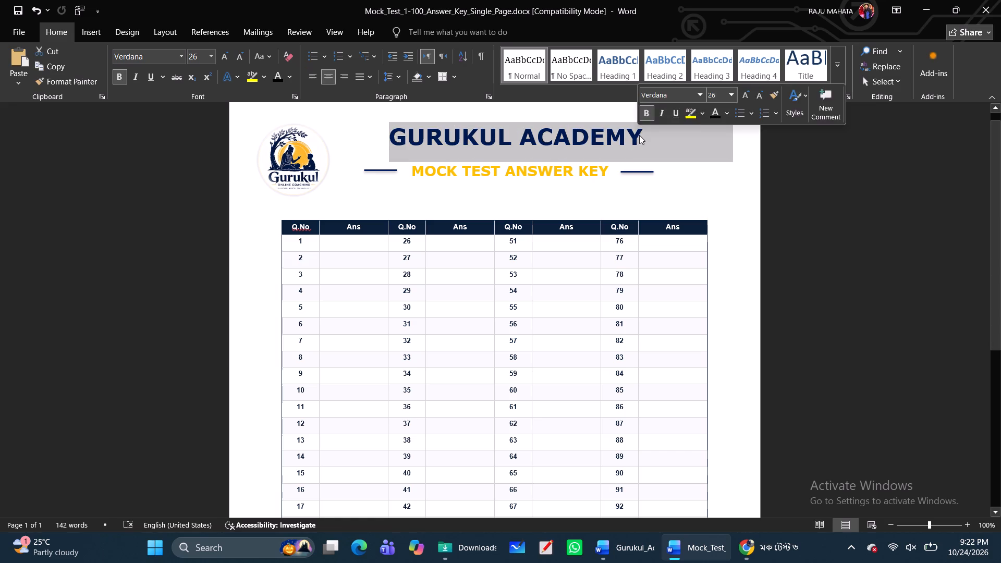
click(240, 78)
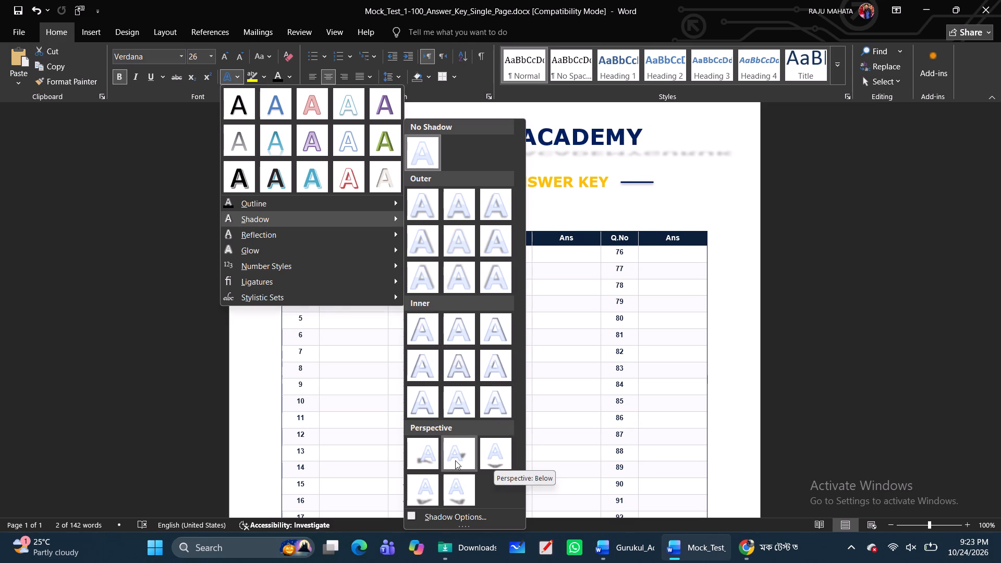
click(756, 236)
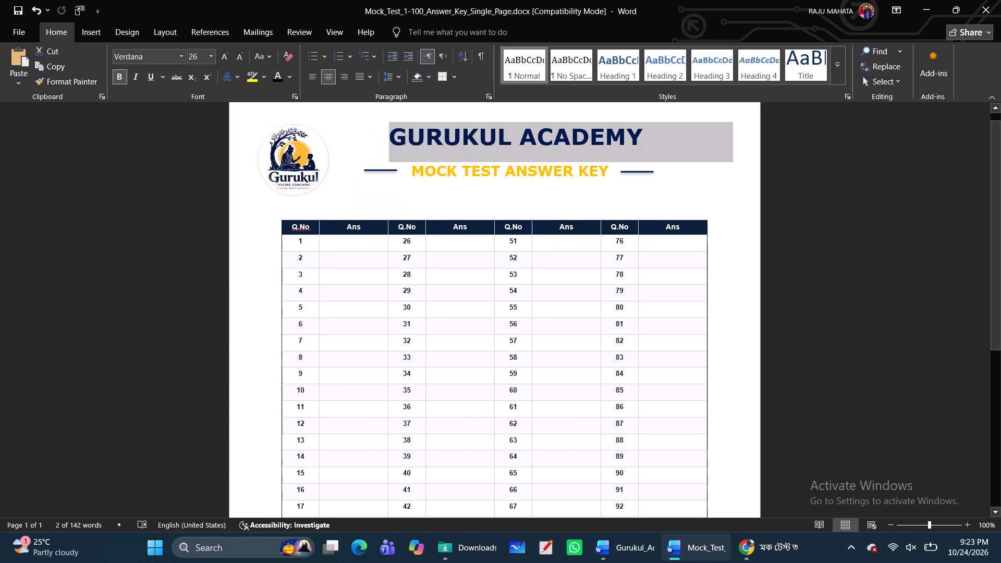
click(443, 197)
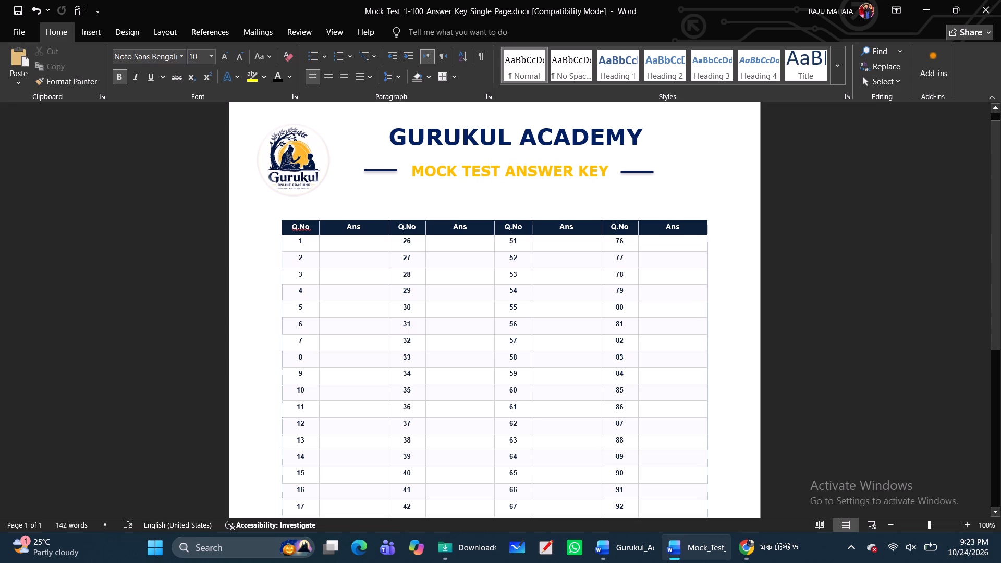
Shift the GURUKUL ACADEMY heading slightly left by deleting three spaces in front of it.
click(385, 140)
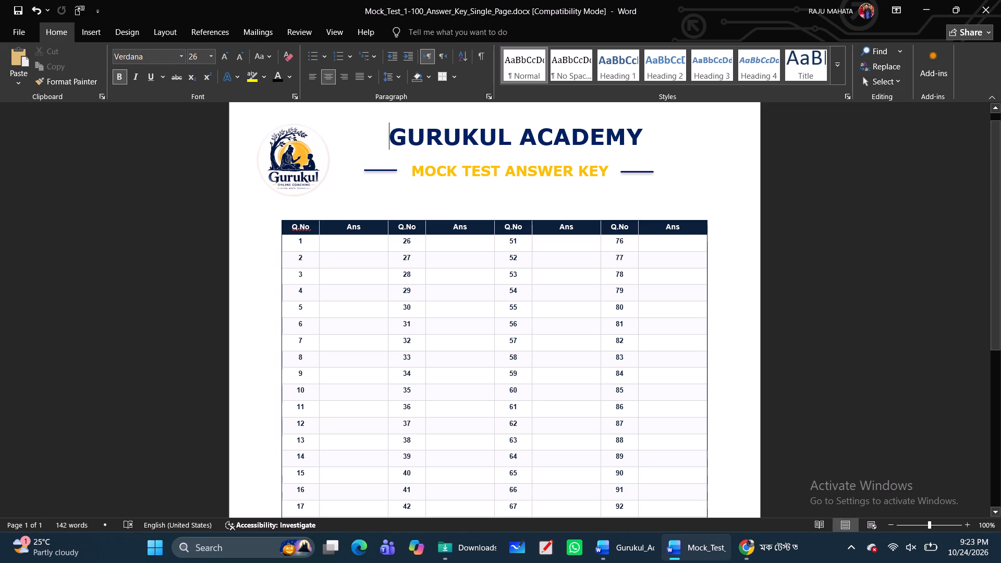
key(BackSpace)
key(BackSpace)
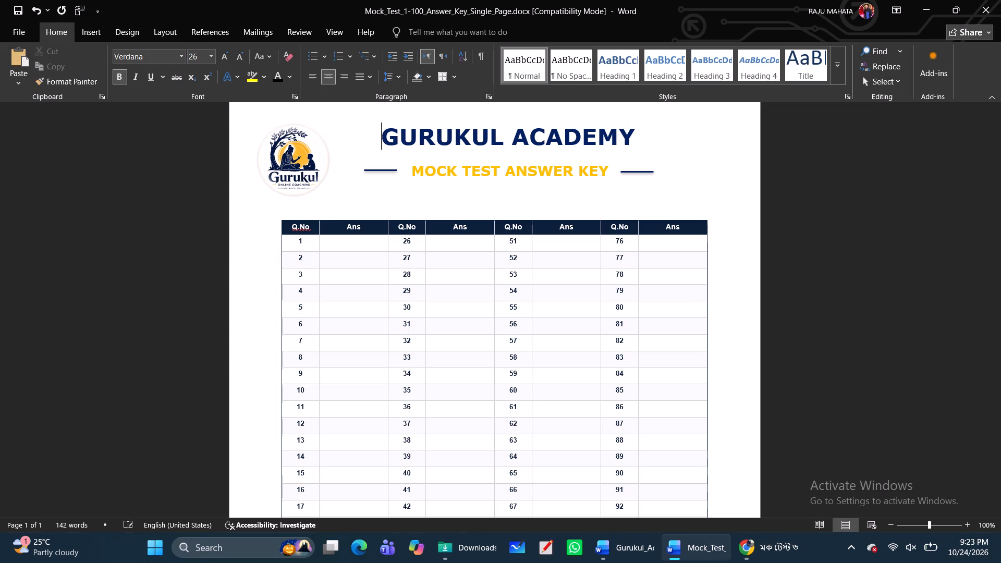
key(BackSpace)
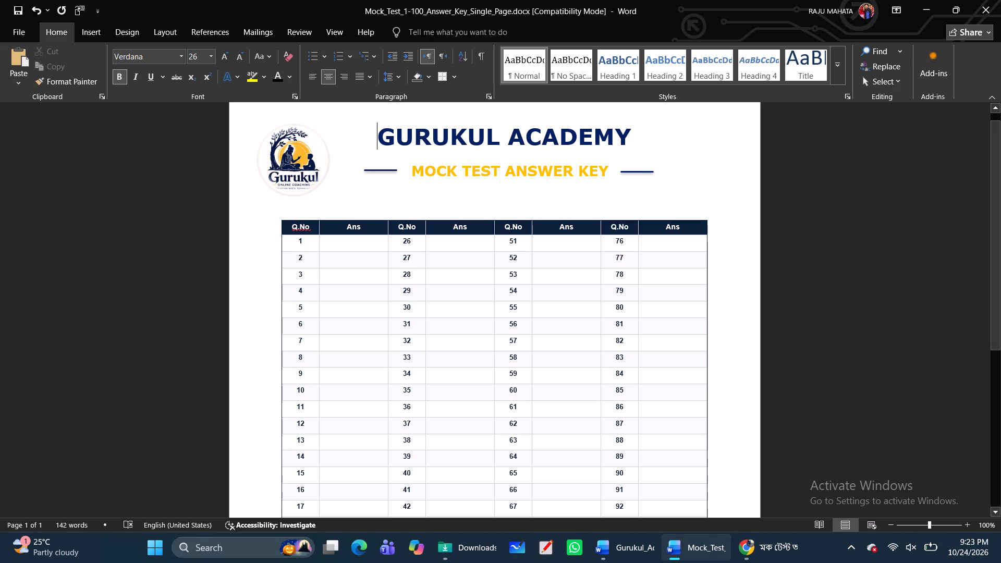
click(880, 229)
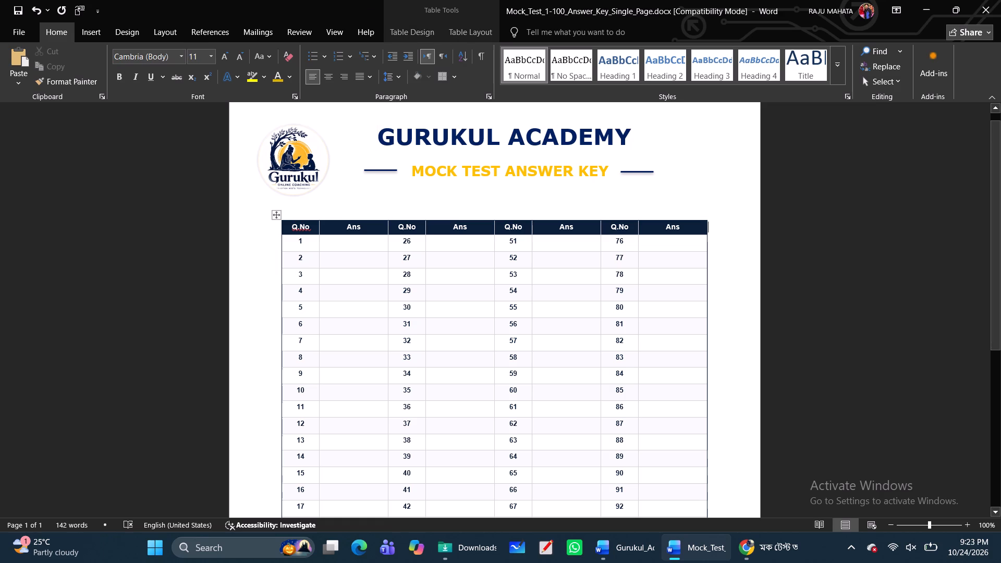
Enter a centred, bold capital B as the answer to question 1 in the table.
click(352, 242)
key(b)
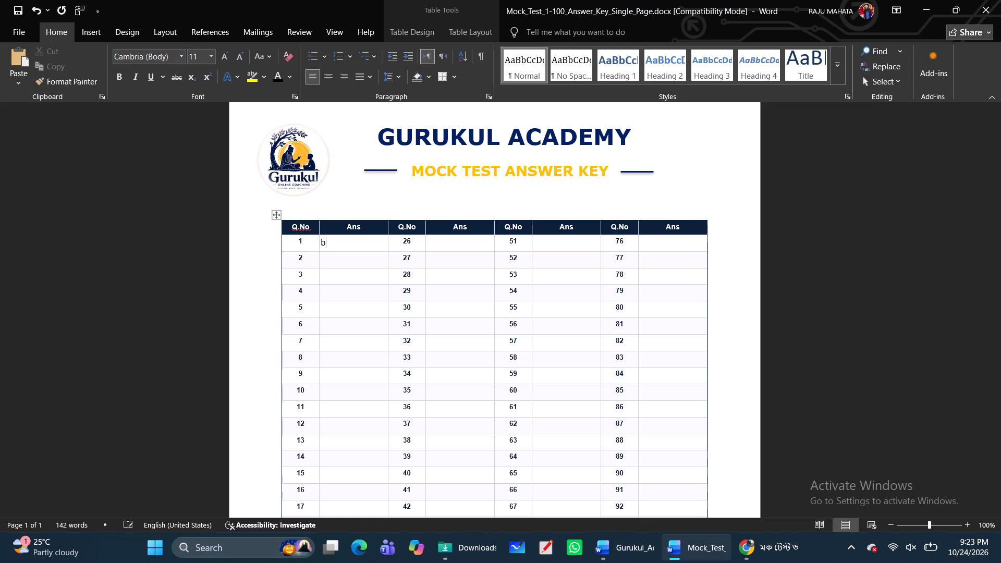
key(BackSpace)
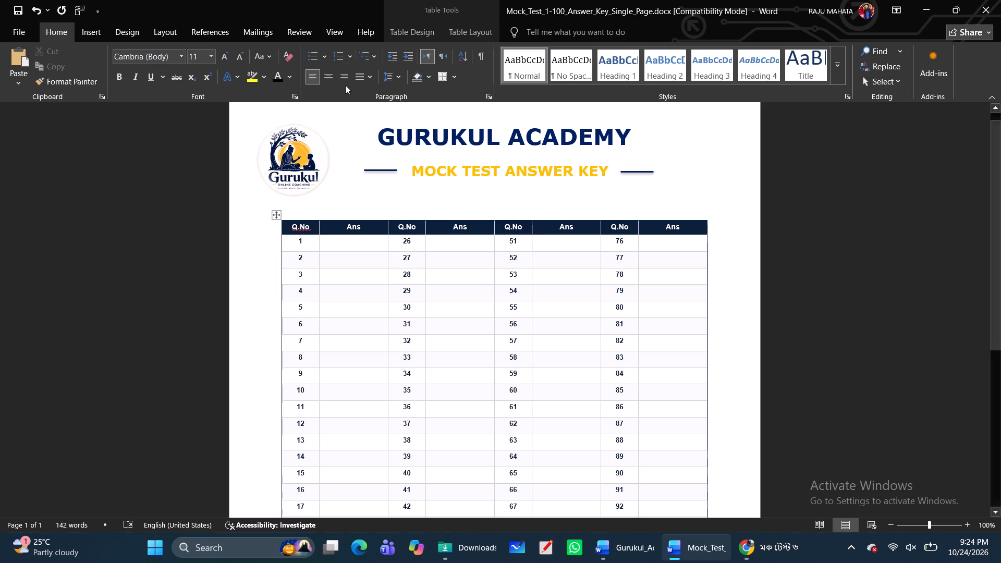
click(326, 76)
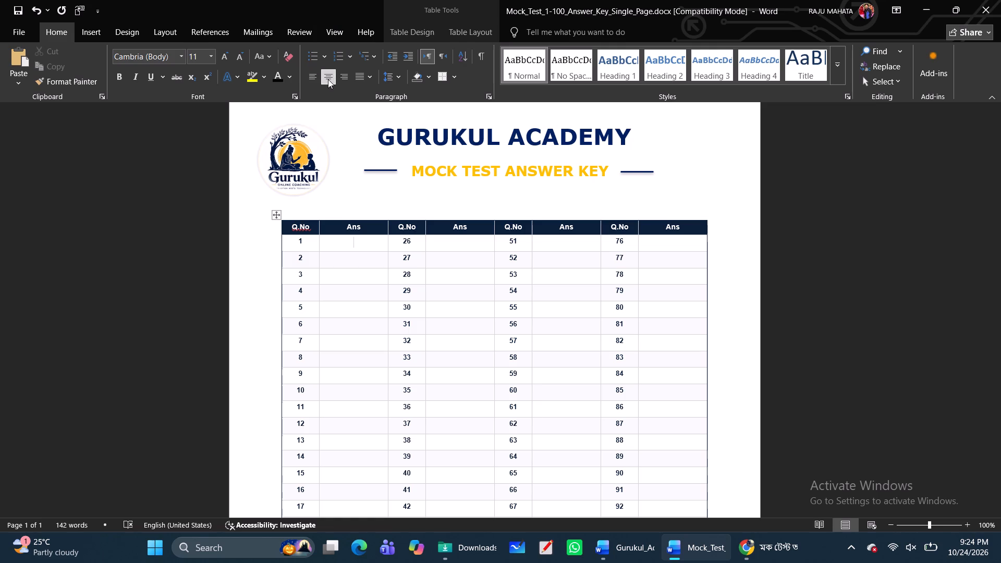
key(b)
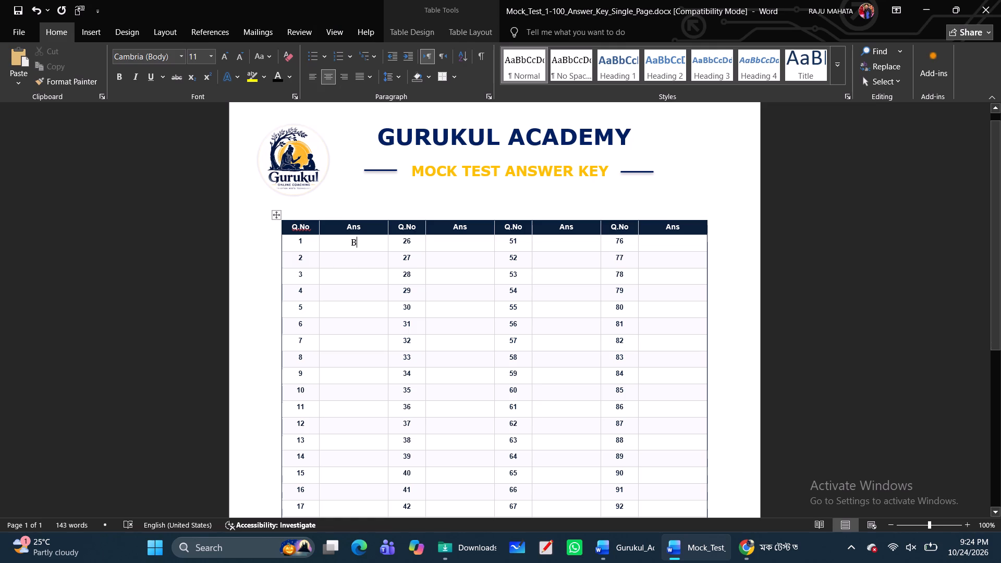
drag(362, 243, 348, 242)
click(119, 77)
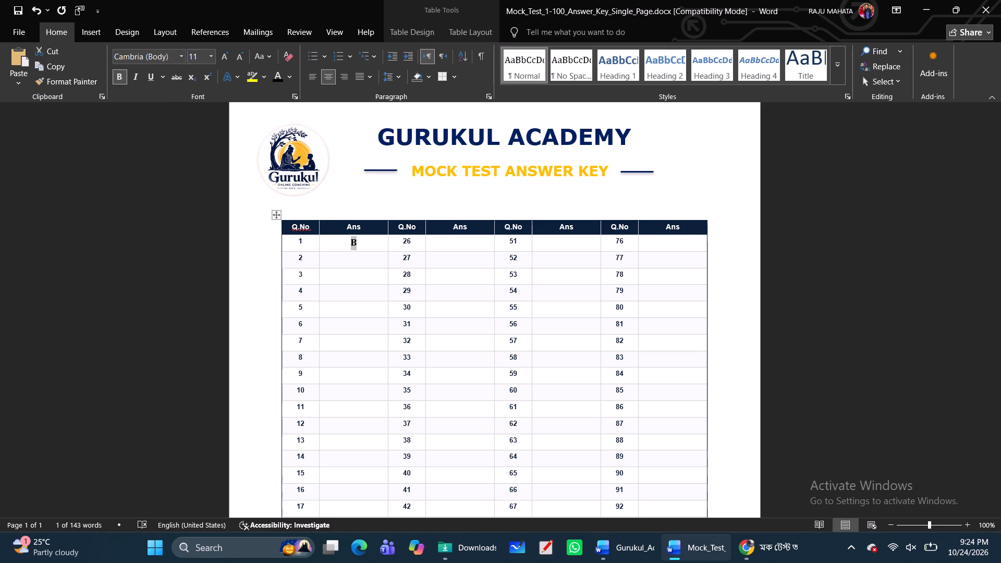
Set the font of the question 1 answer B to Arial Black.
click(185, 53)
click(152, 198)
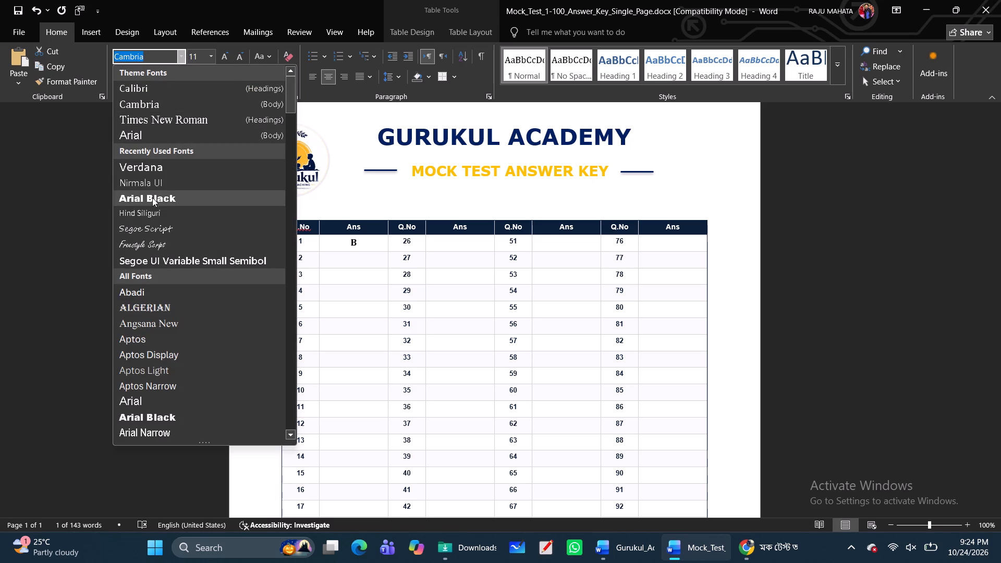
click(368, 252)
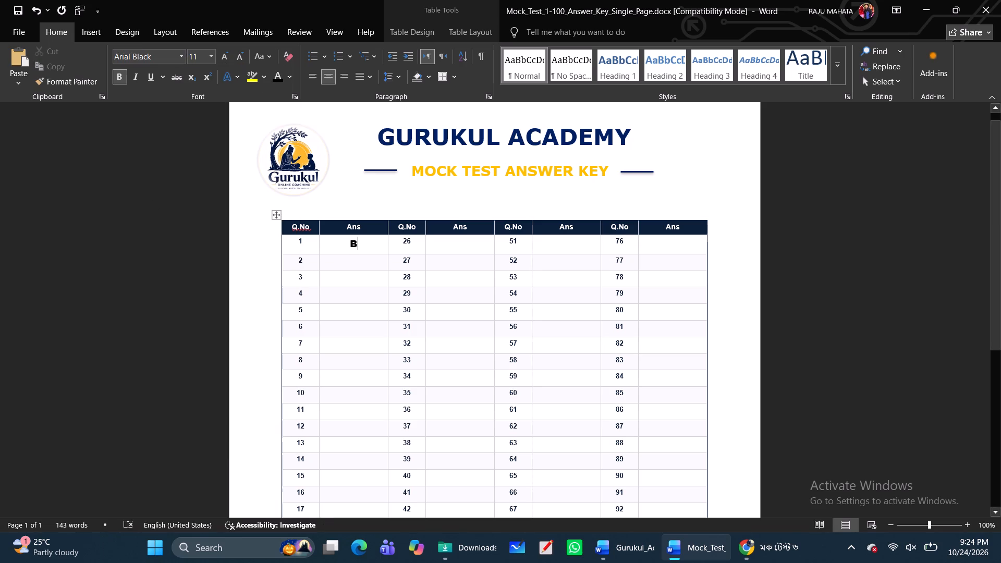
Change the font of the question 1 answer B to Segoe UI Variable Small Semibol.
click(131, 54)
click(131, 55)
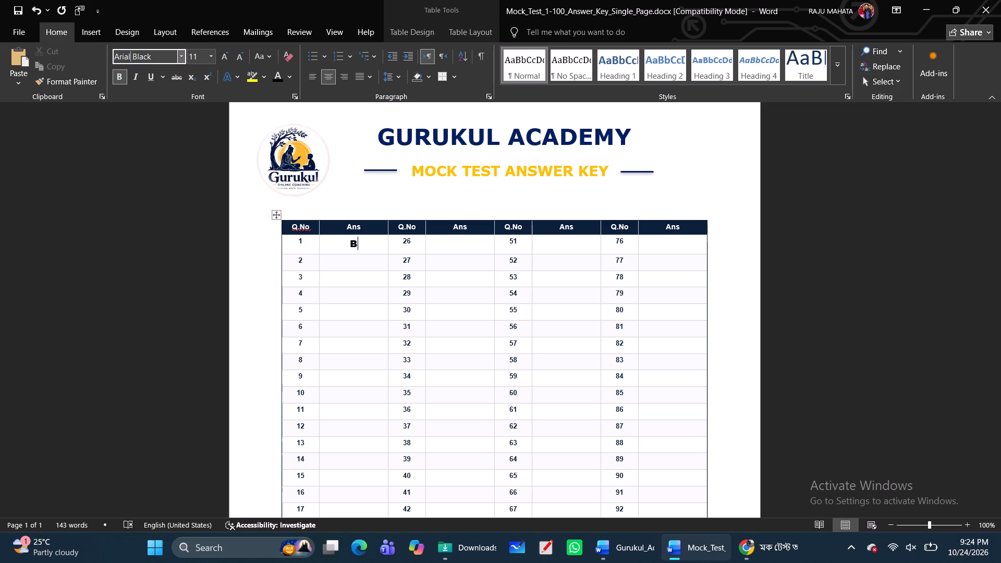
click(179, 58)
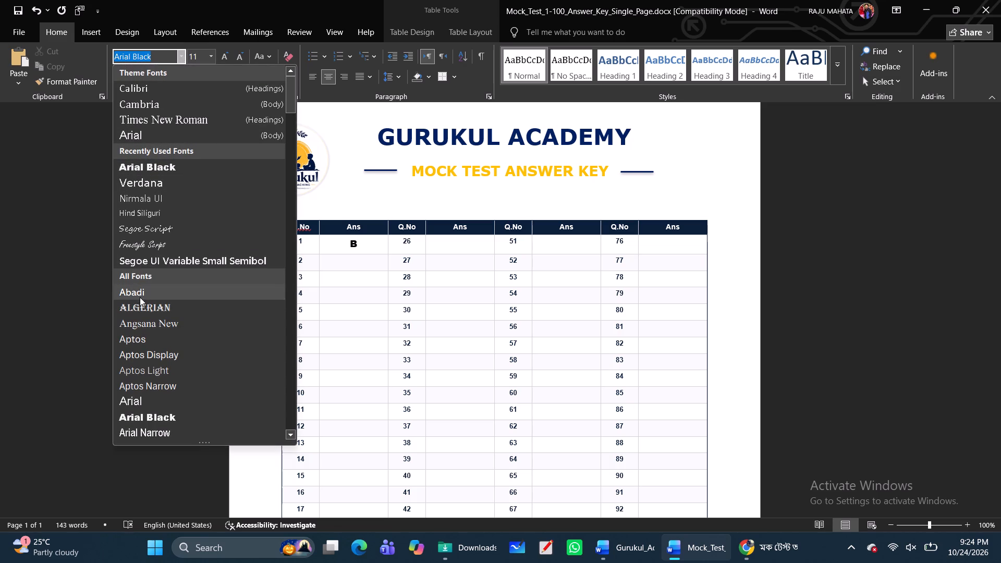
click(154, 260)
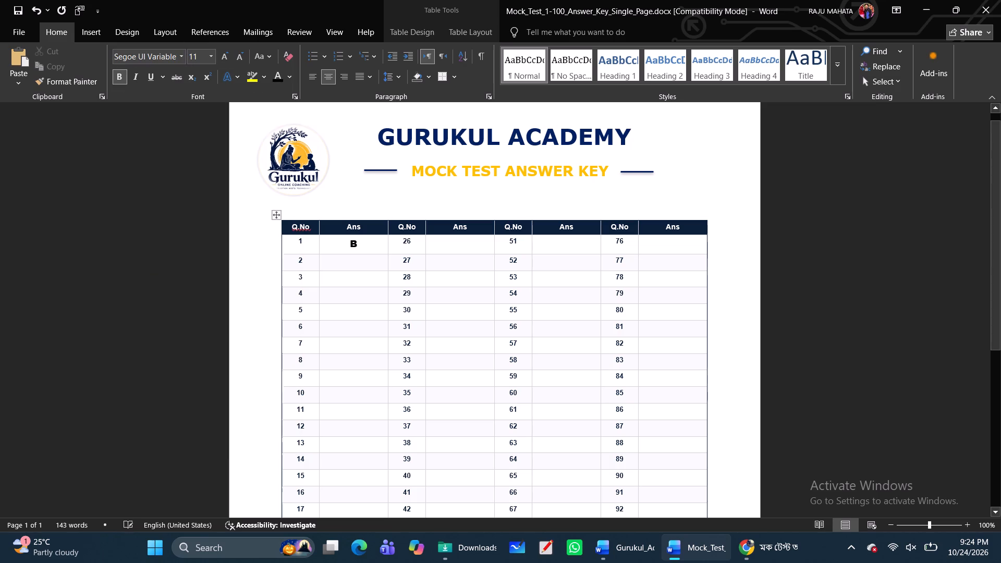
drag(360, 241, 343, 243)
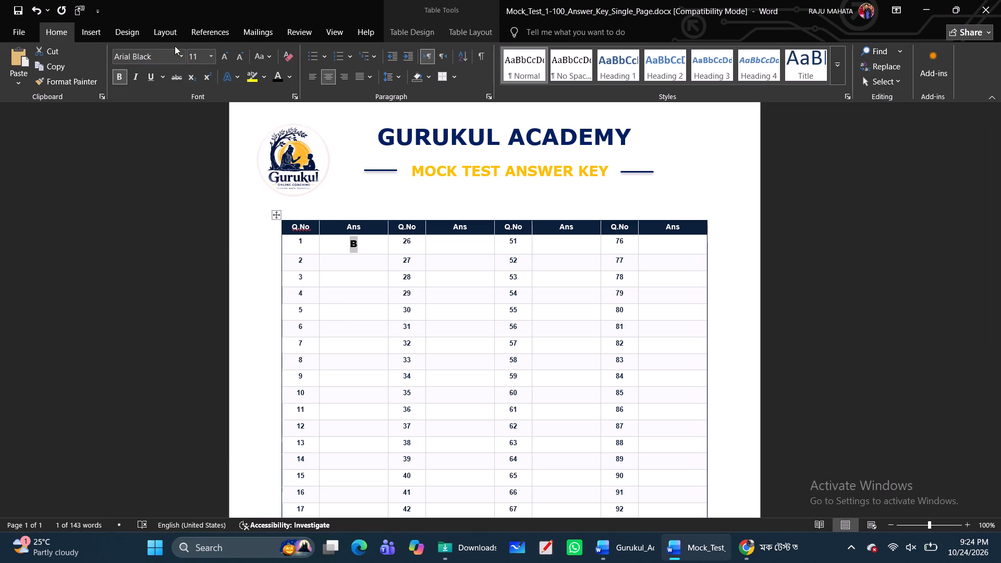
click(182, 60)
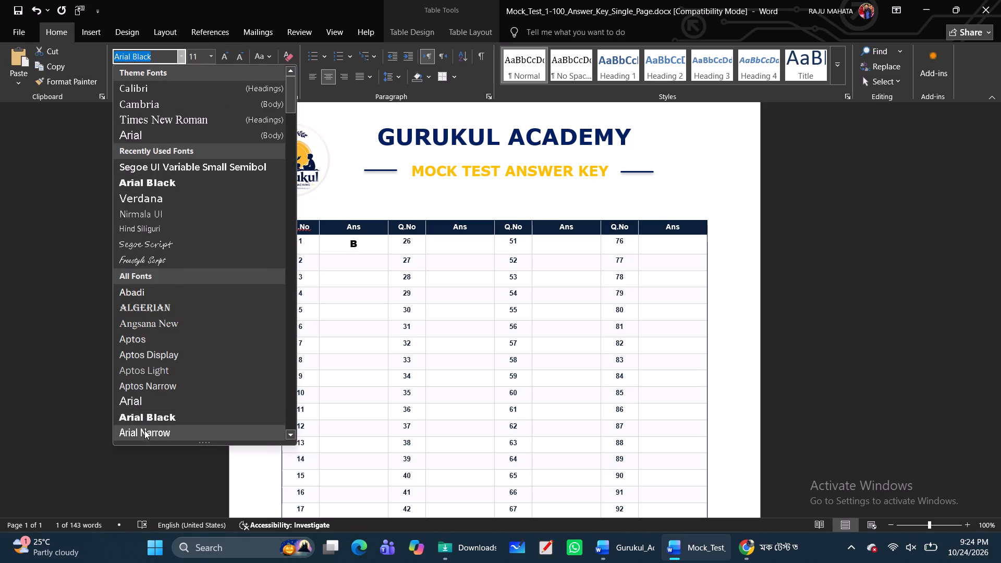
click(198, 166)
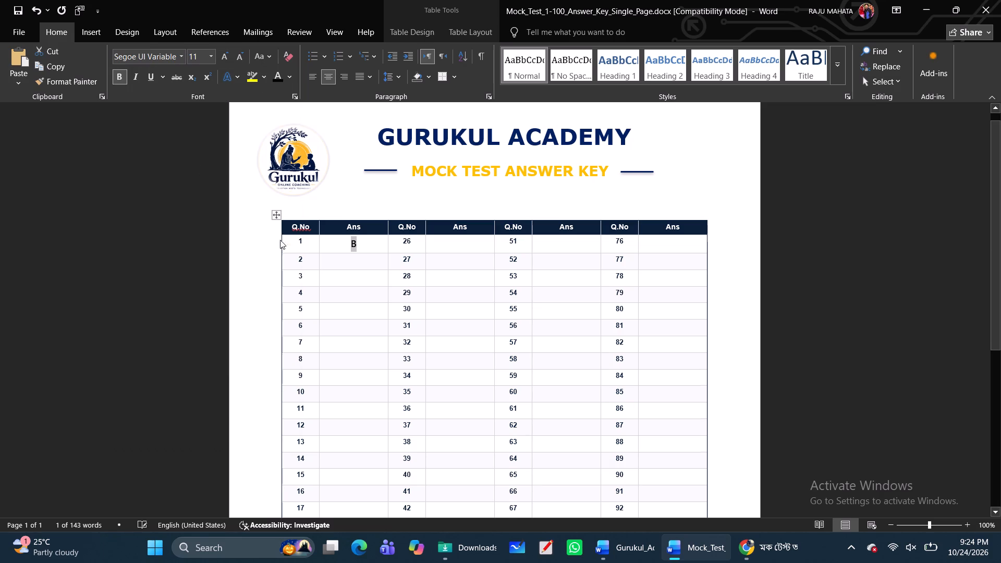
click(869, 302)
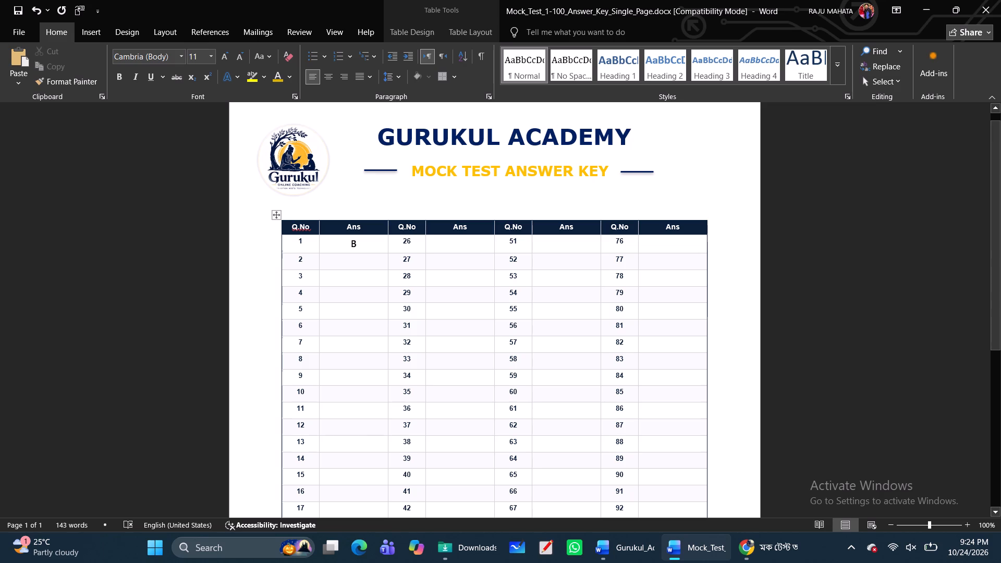
Centre-align the empty answer cell for question 2.
click(357, 264)
click(333, 72)
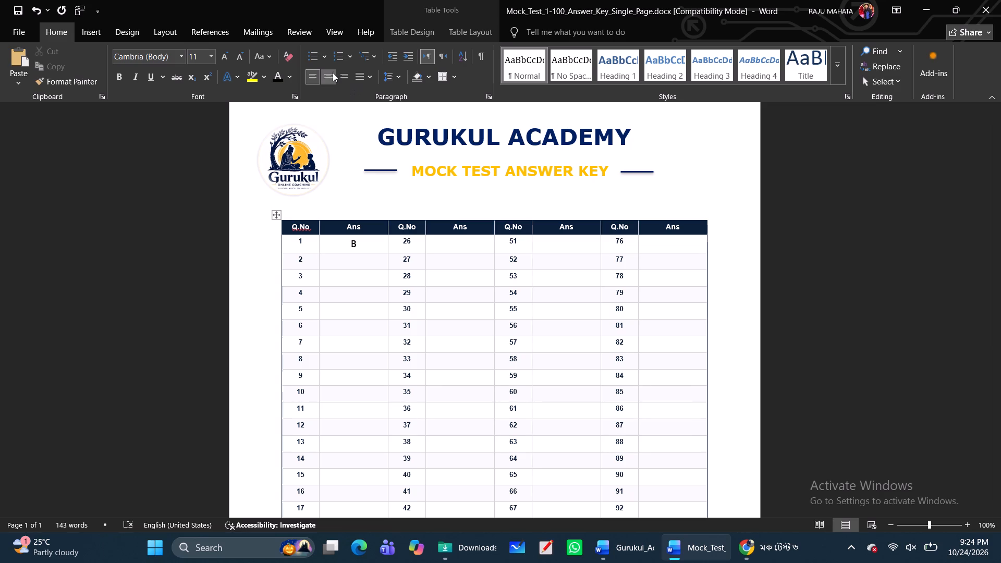
click(357, 281)
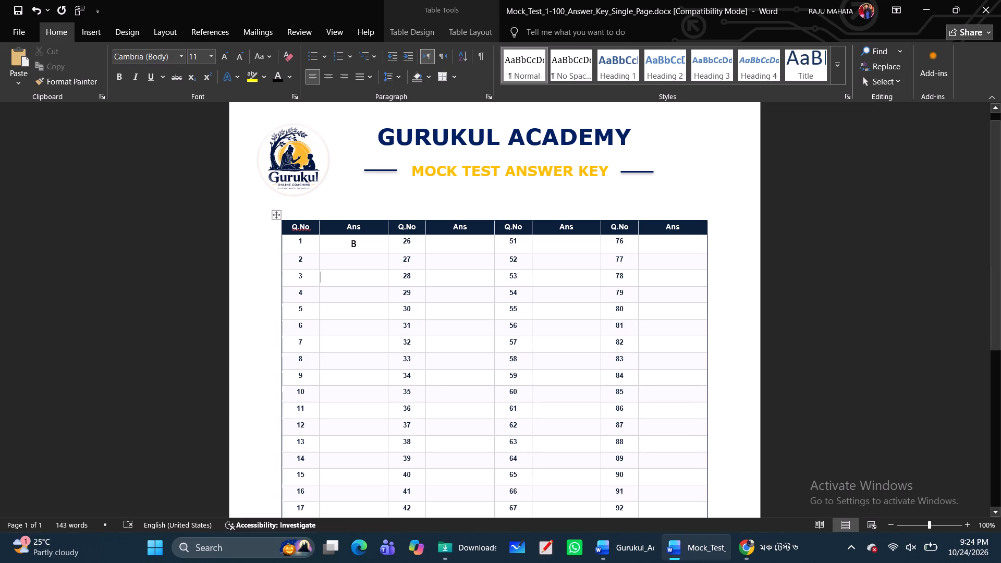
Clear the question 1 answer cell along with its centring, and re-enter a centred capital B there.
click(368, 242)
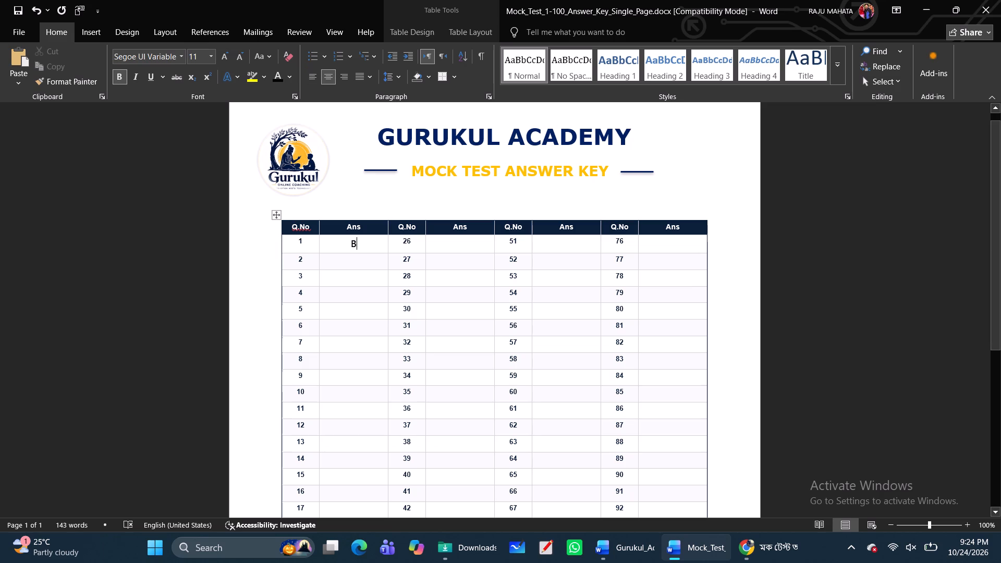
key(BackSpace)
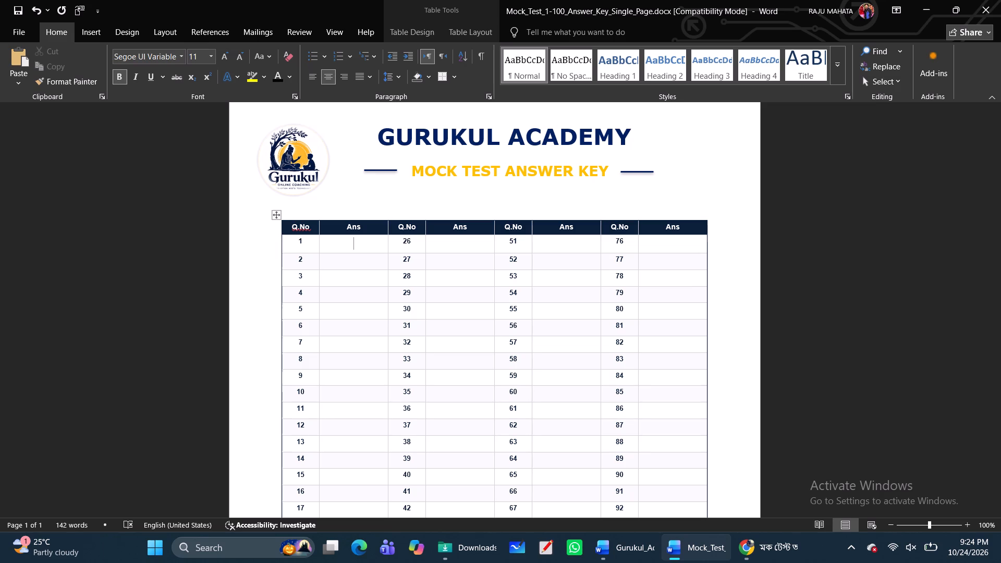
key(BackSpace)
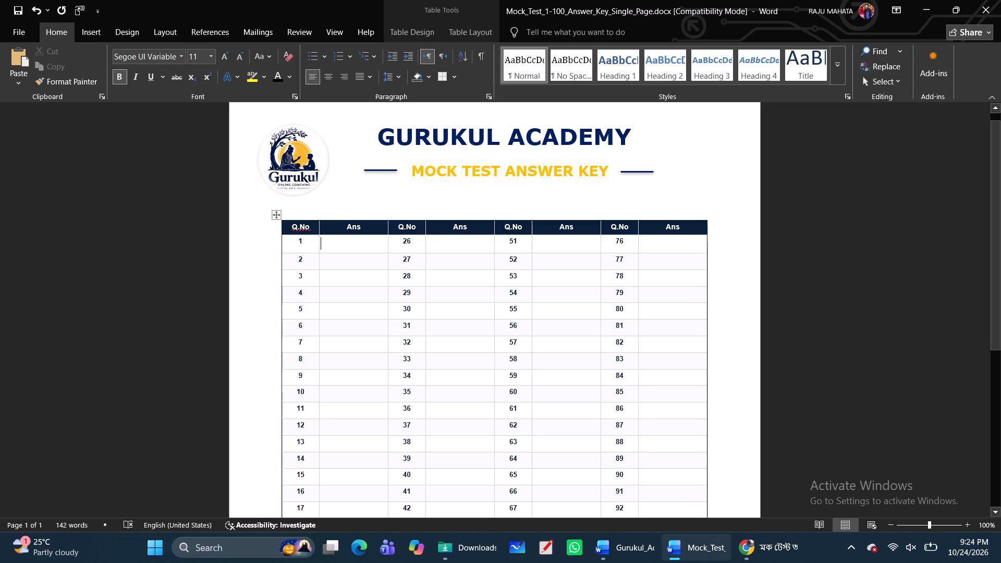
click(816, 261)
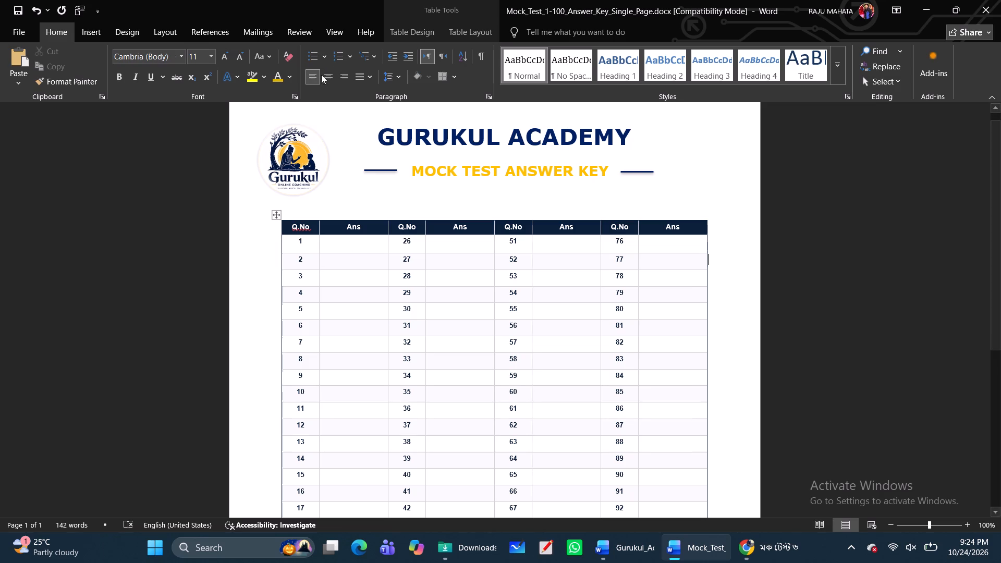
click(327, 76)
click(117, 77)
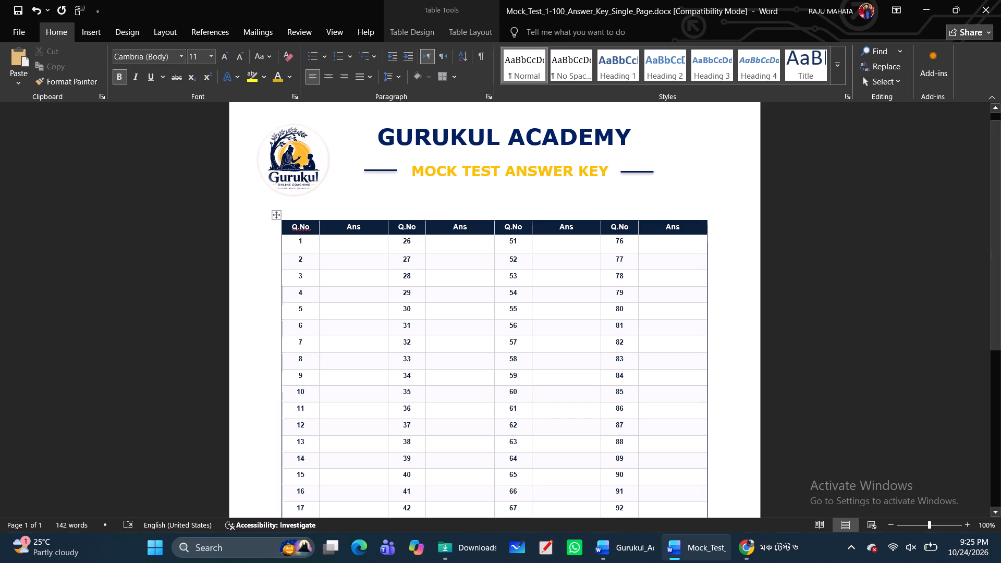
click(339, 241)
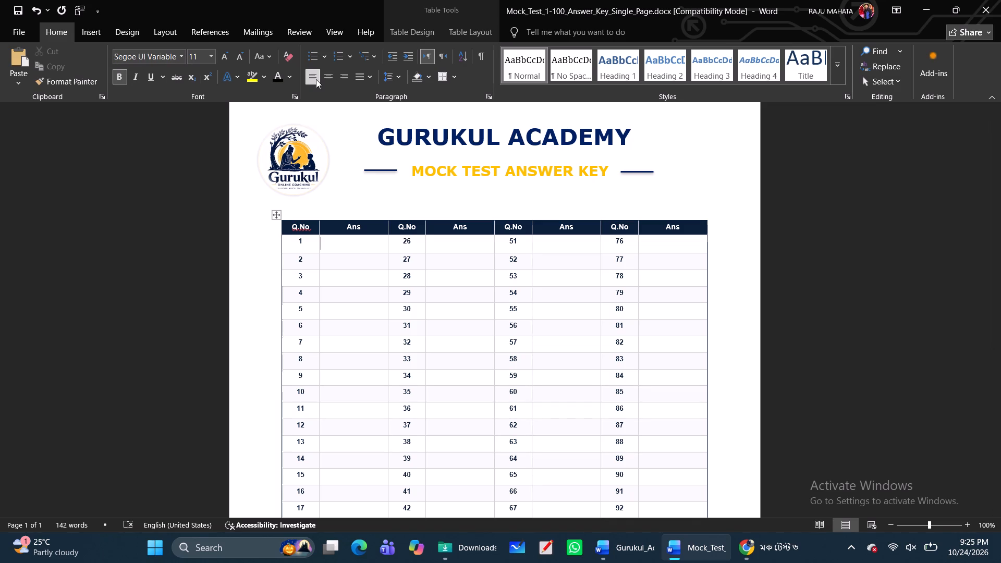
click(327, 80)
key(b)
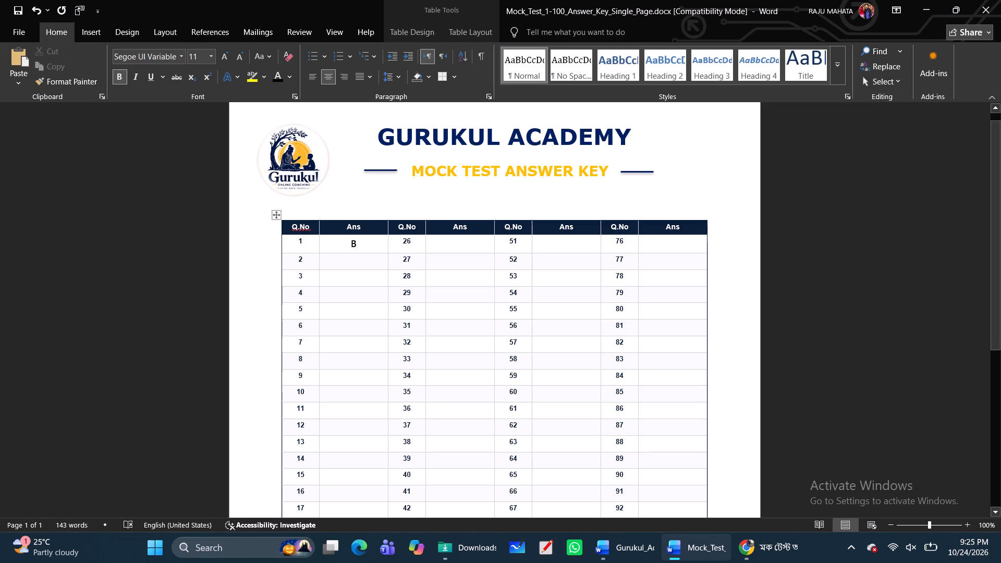
Enter a bold capital B as the answer to question 2.
click(354, 261)
key(b)
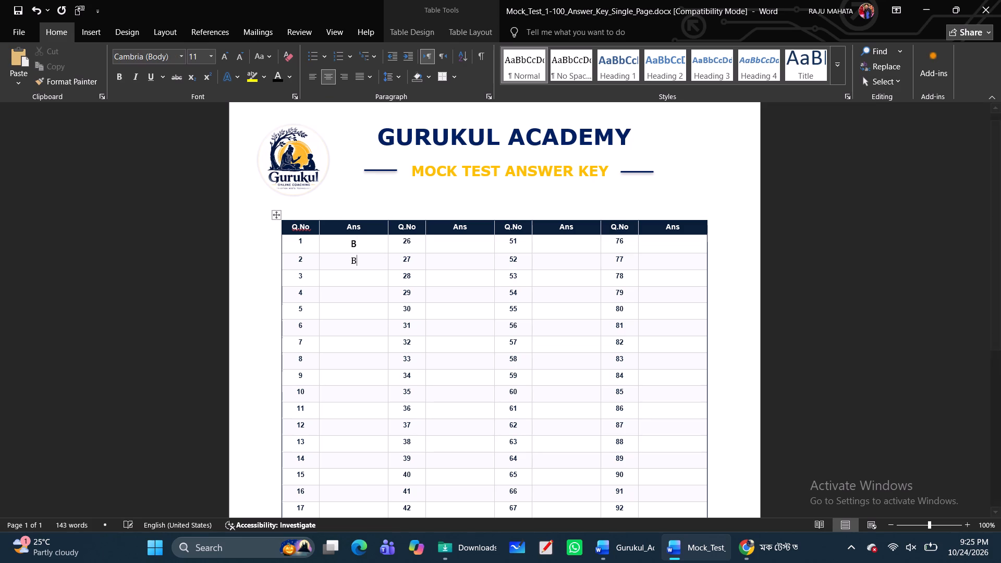
key(BackSpace)
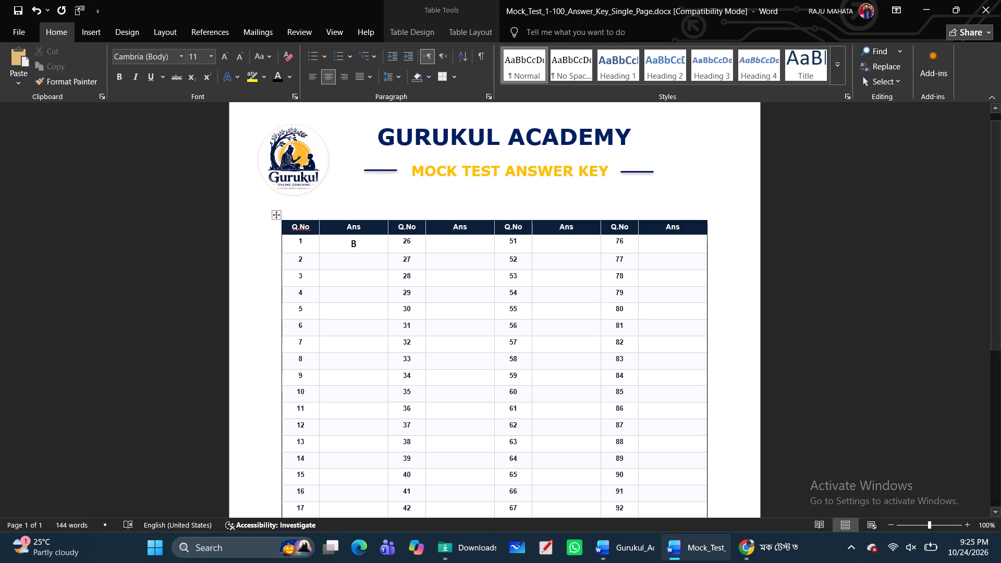
click(117, 75)
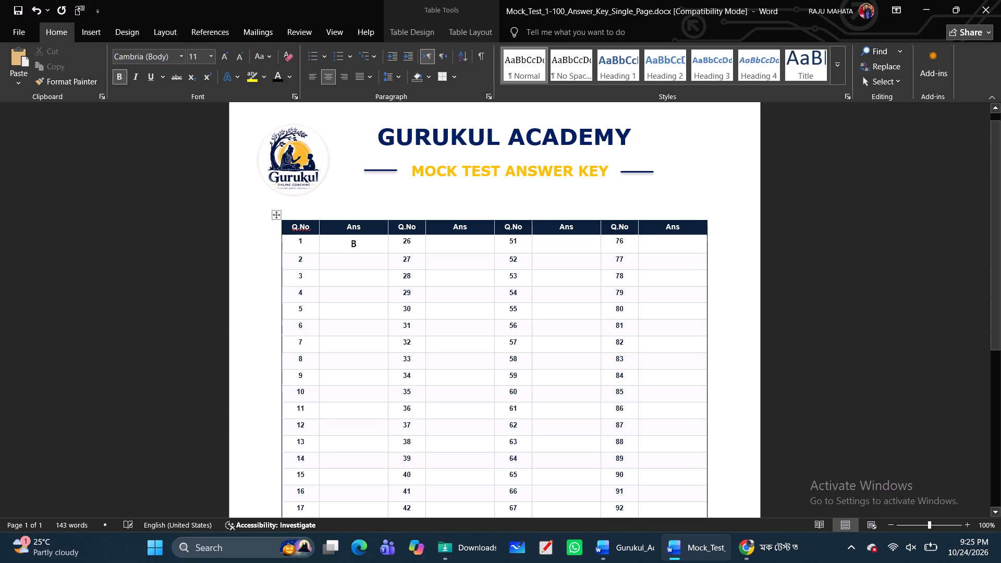
key(b)
Turn on bold for the empty answer cell of question 3.
click(355, 279)
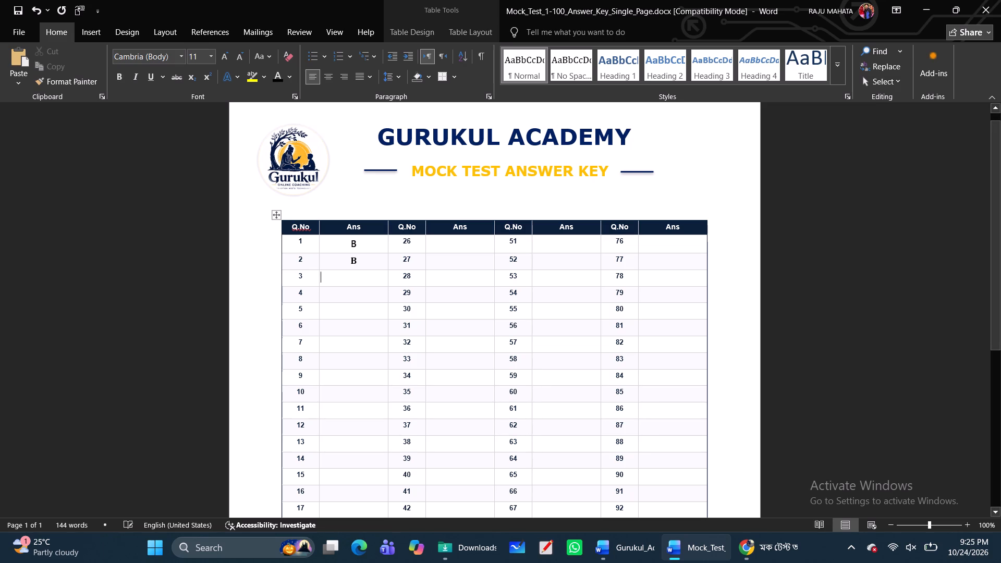
click(118, 76)
Set the font of the whole first answer column, questions 1 to 25, to Verdana.
drag(347, 235, 351, 246)
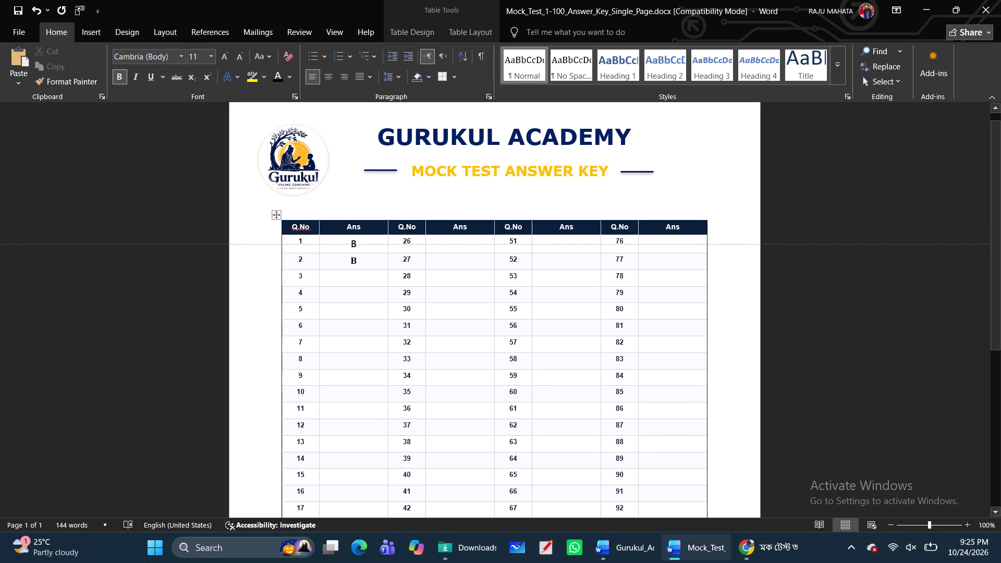
drag(351, 246, 356, 229)
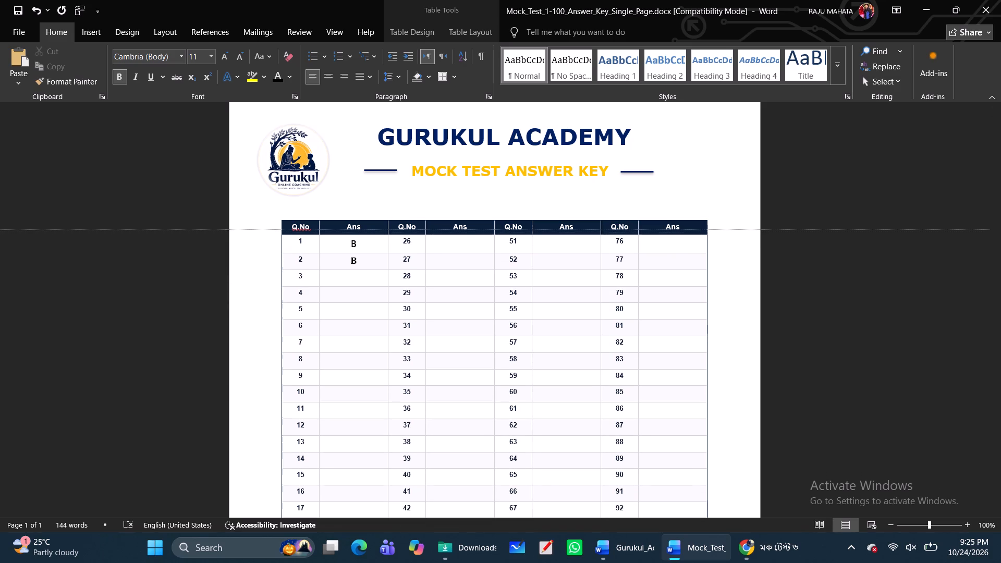
drag(356, 229, 356, 224)
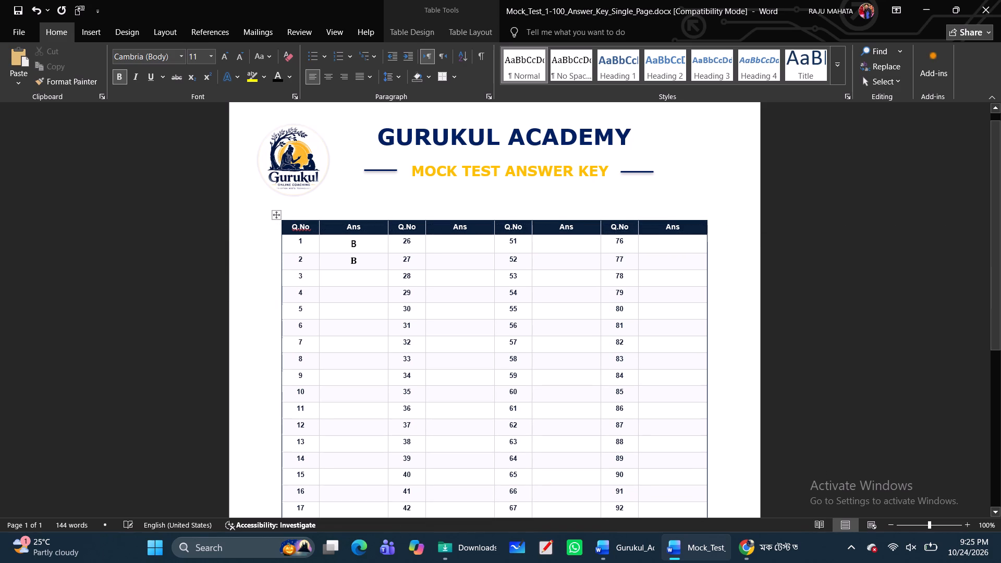
click(554, 207)
drag(353, 243, 345, 463)
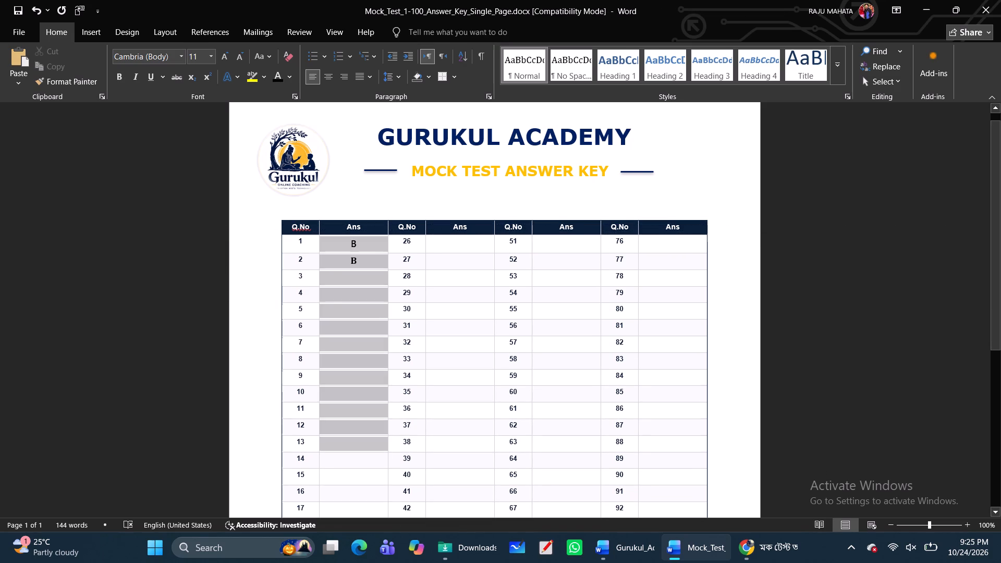
drag(345, 463, 352, 509)
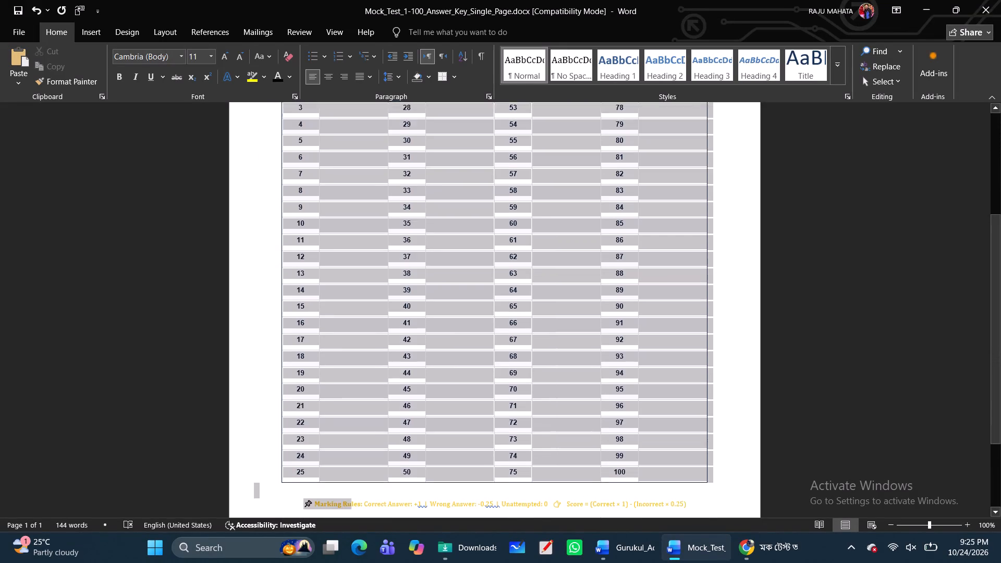
drag(352, 509, 364, 458)
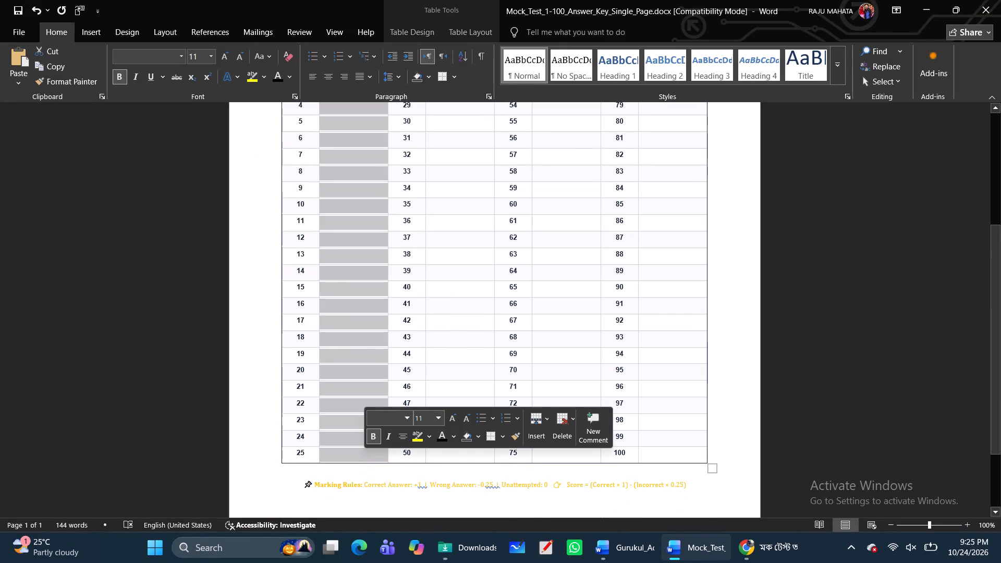
click(155, 54)
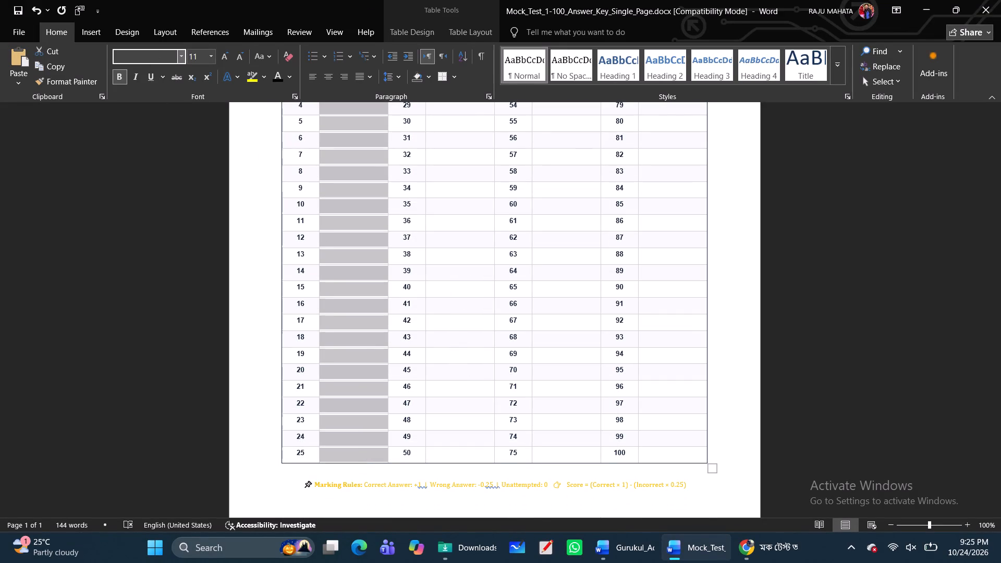
click(181, 60)
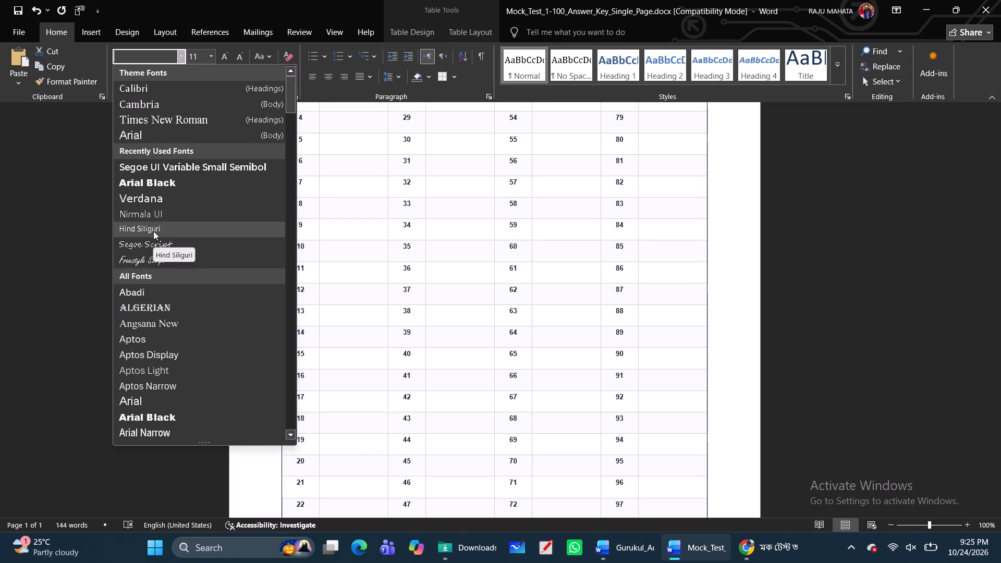
click(146, 199)
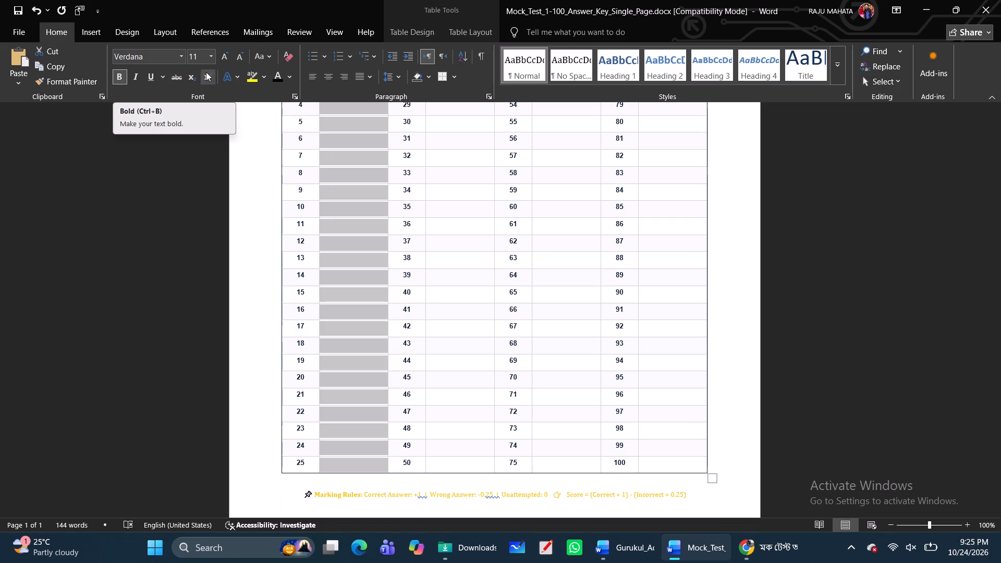
scroll(326, 190, up, 4)
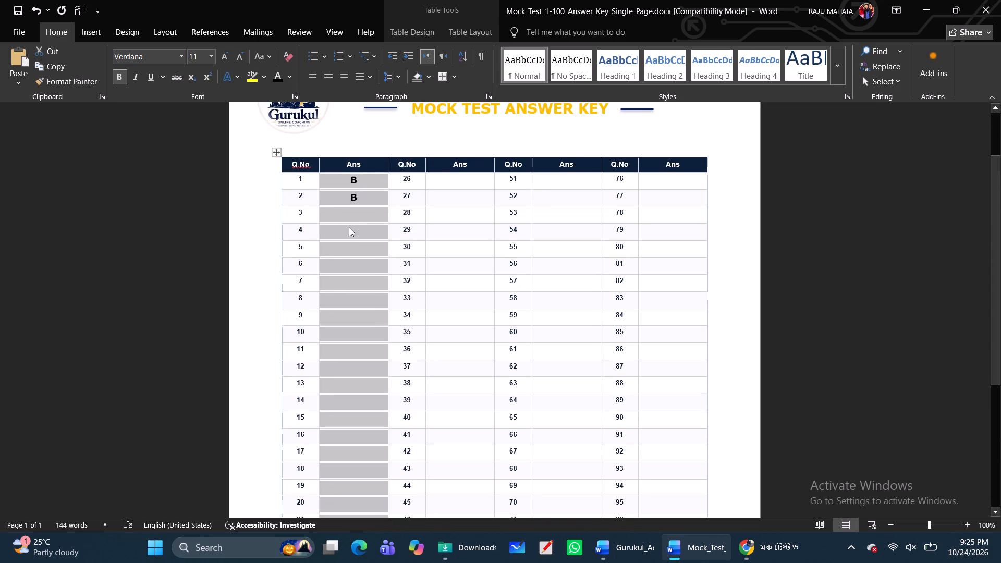
Centre-align the whole first answer column, from question 1 to question 25.
click(353, 213)
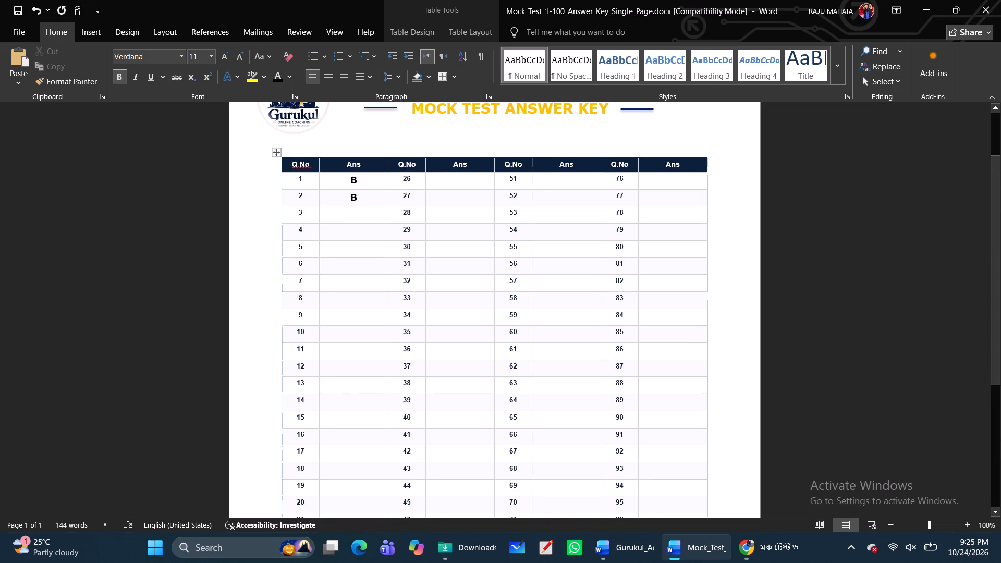
click(347, 183)
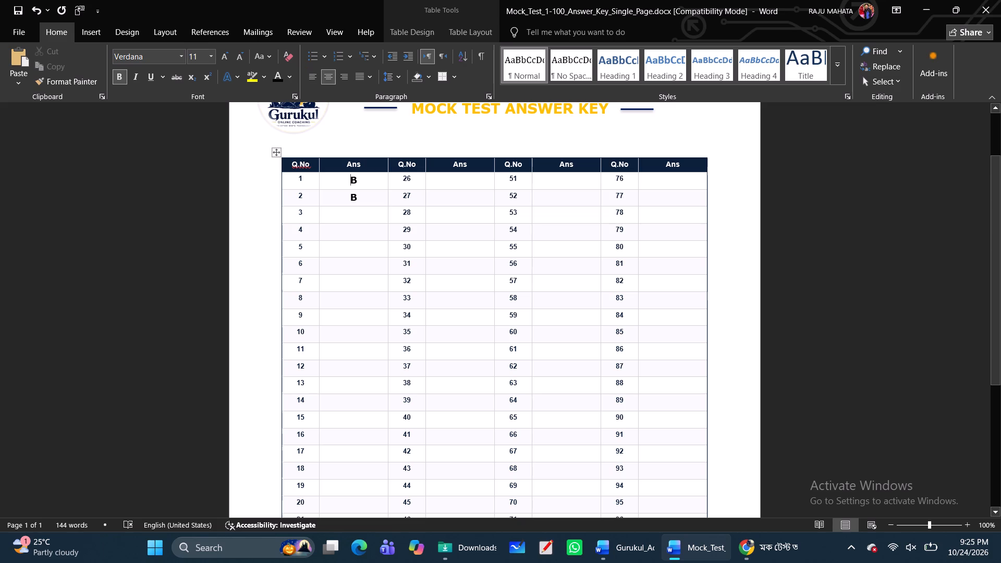
click(355, 223)
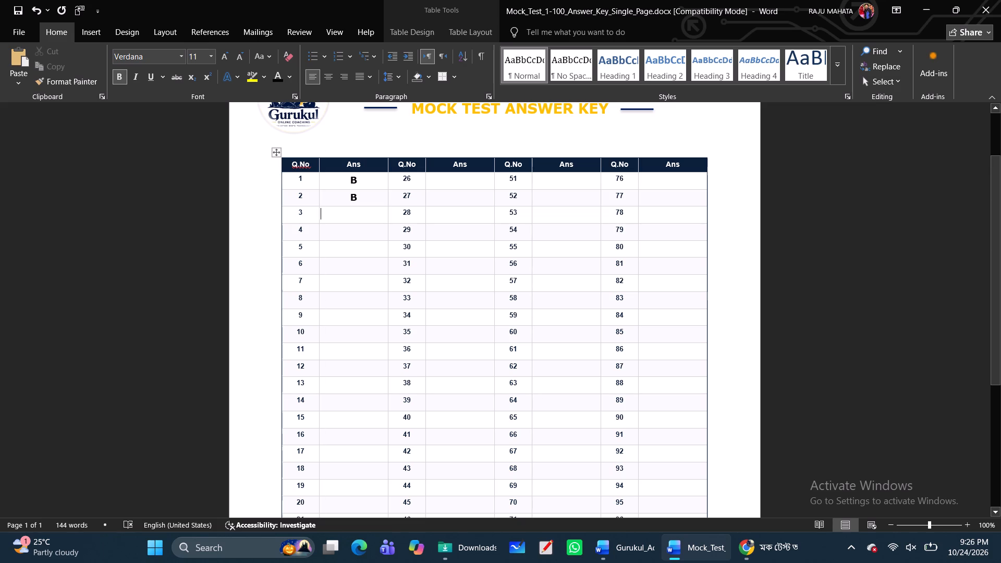
drag(337, 178, 351, 185)
drag(351, 185, 357, 516)
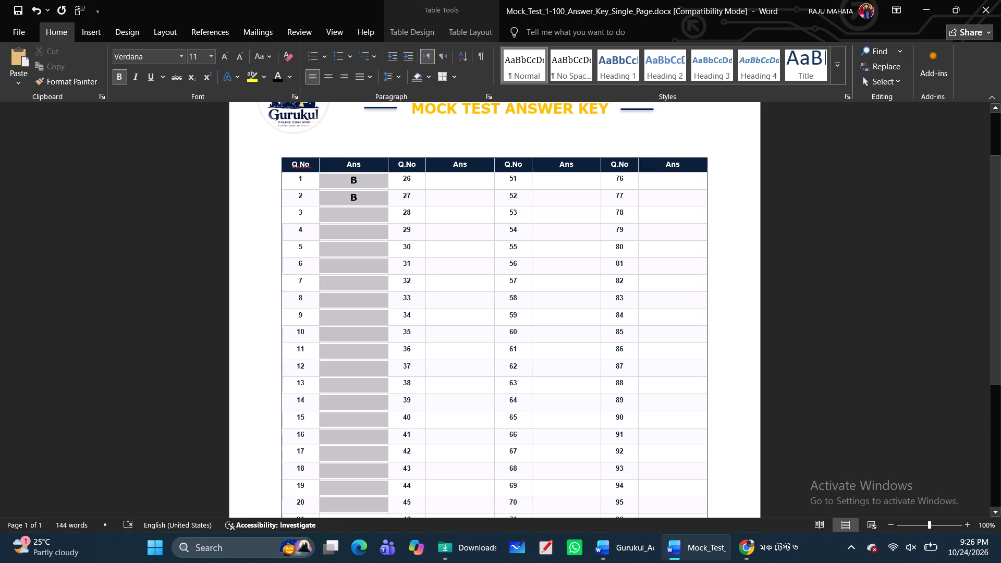
drag(357, 516, 359, 451)
click(329, 75)
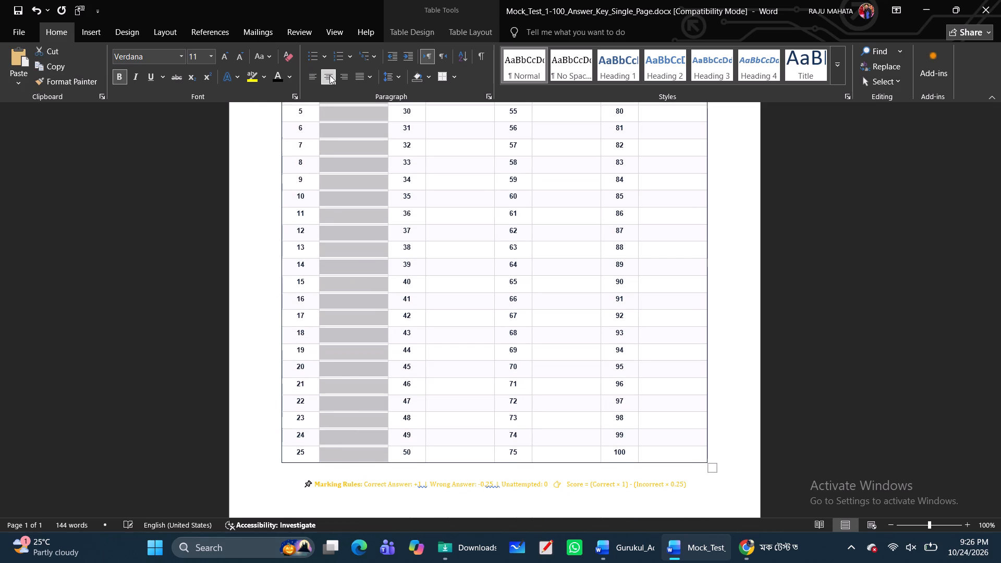
Enter the capital-letter answers B, C, A and A for questions 3 to 6 in the first answer column.
scroll(333, 209, up, 4)
click(350, 203)
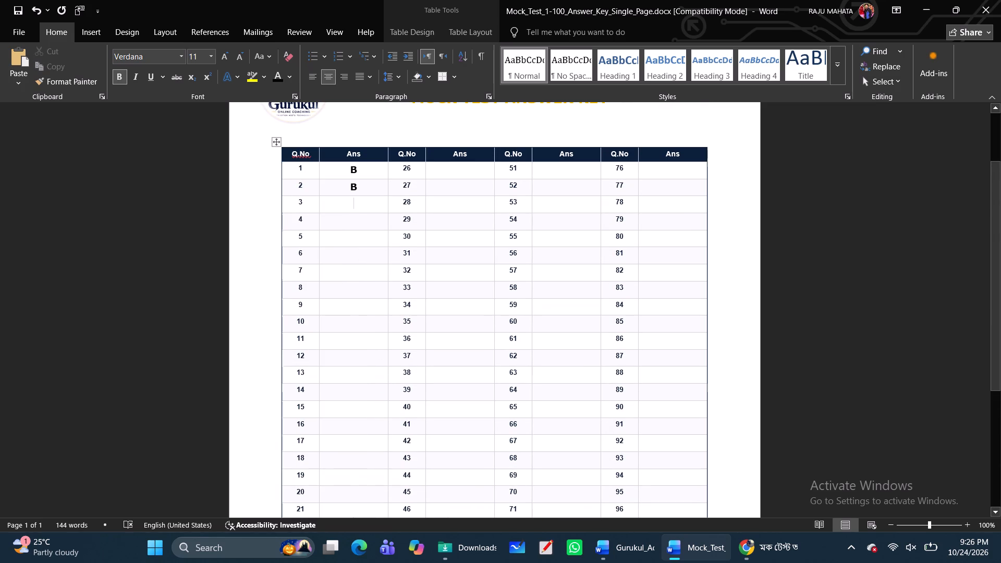
key(b)
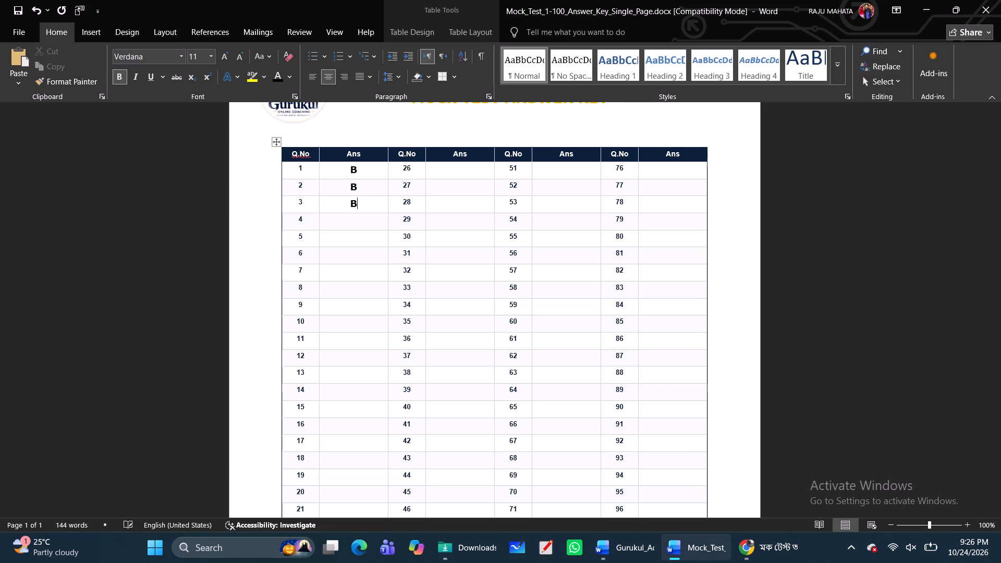
click(357, 225)
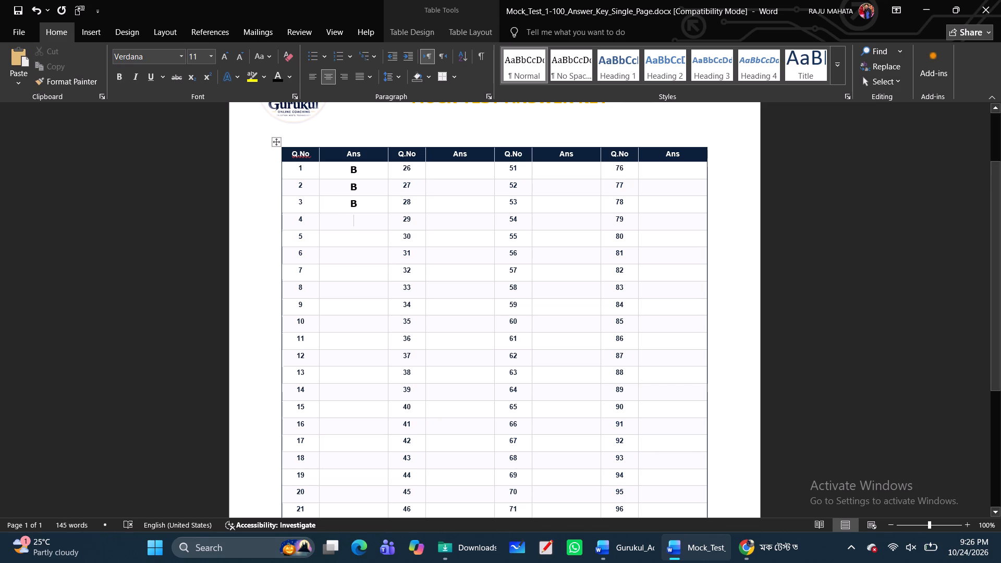
click(353, 221)
key(c)
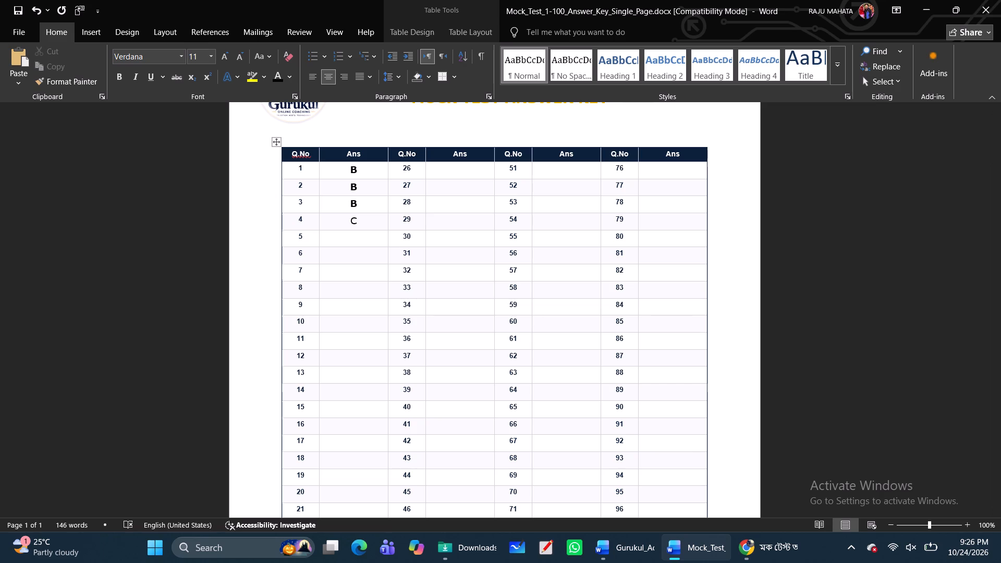
click(352, 240)
key(a)
click(354, 254)
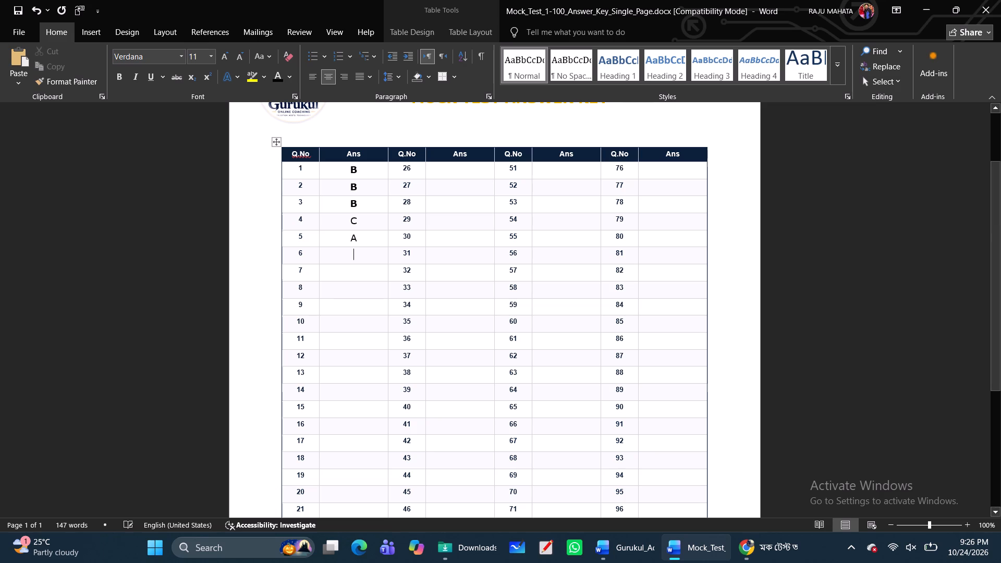
key(a)
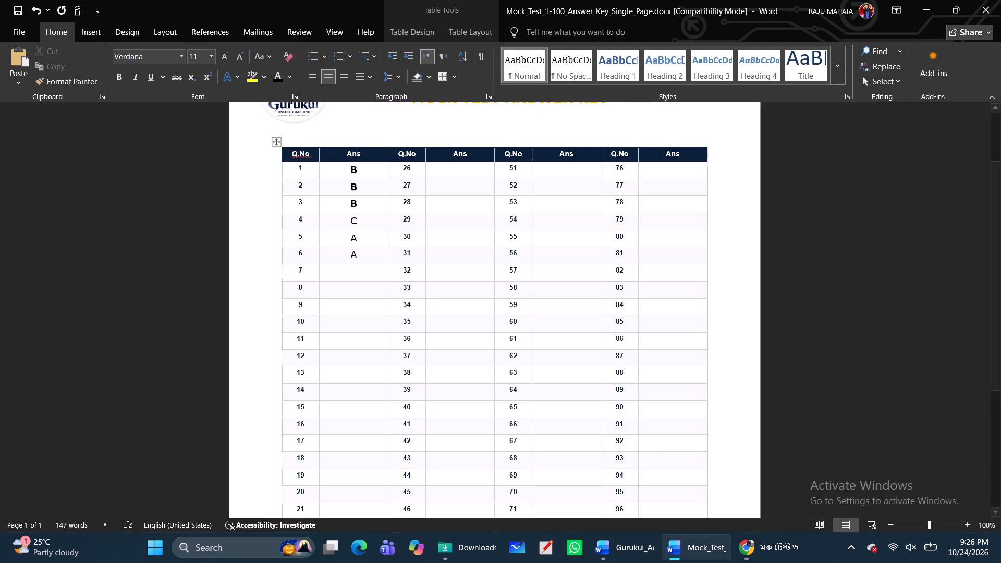
Enter the capital-letter answers D, A, B, D and C for questions 7 to 11.
click(355, 274)
key(d)
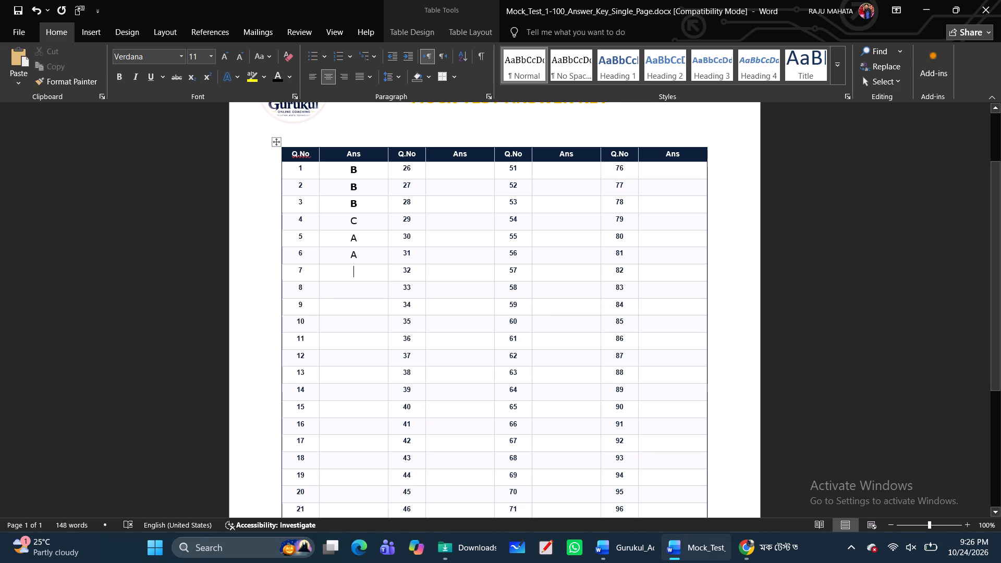
click(355, 289)
key(a)
click(355, 308)
key(b)
click(350, 324)
key(d)
click(355, 341)
key(v)
key(BackSpace)
key(c)
Enter the capital-letter answers A, A, B, C and A for questions 12 to 16.
click(349, 362)
key(a)
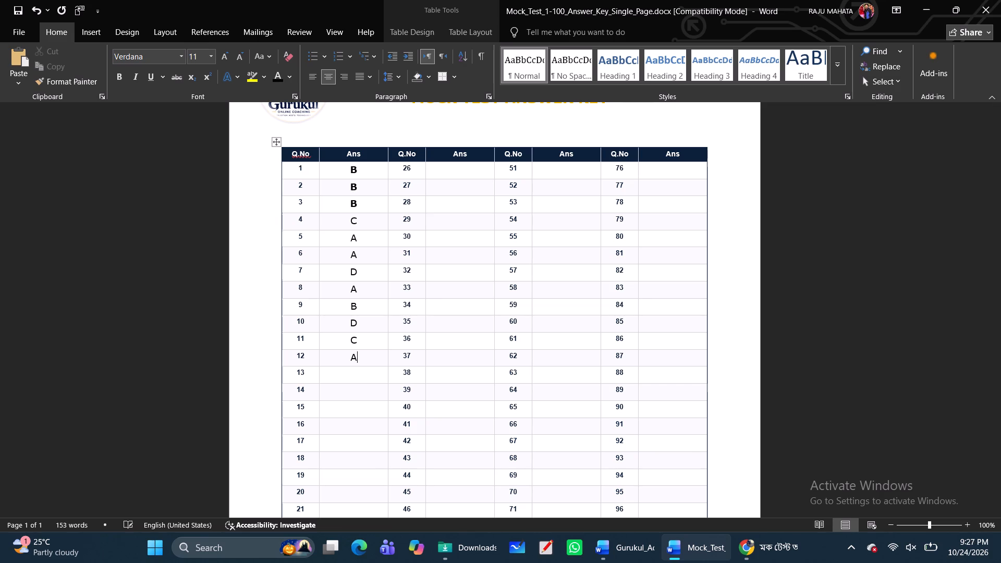
click(350, 374)
key(a)
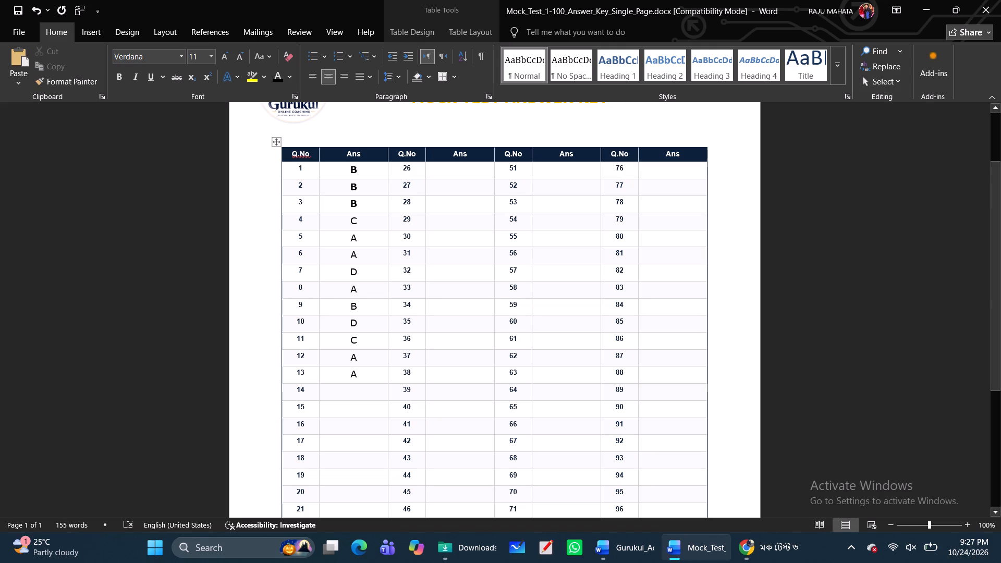
click(354, 394)
key(b)
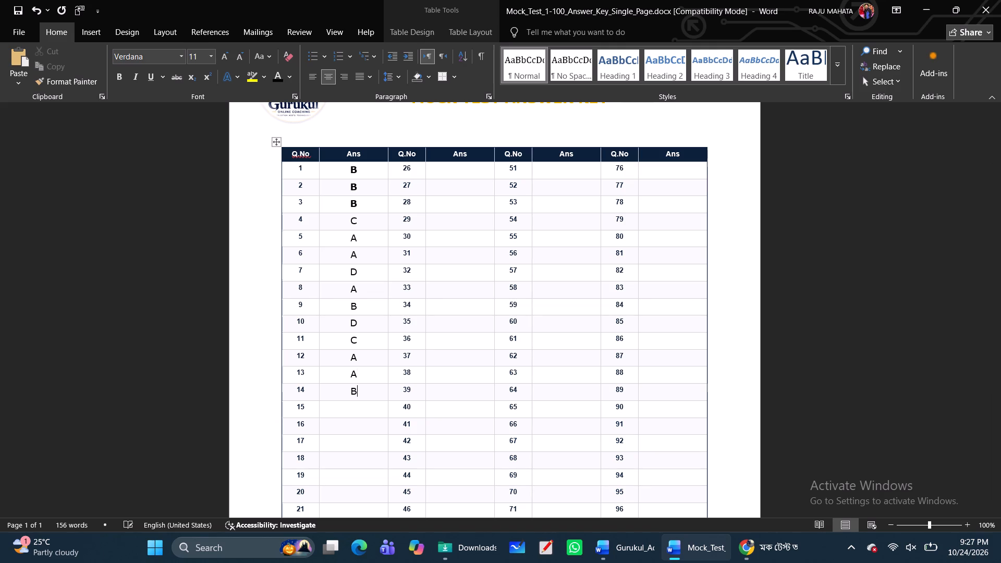
click(354, 409)
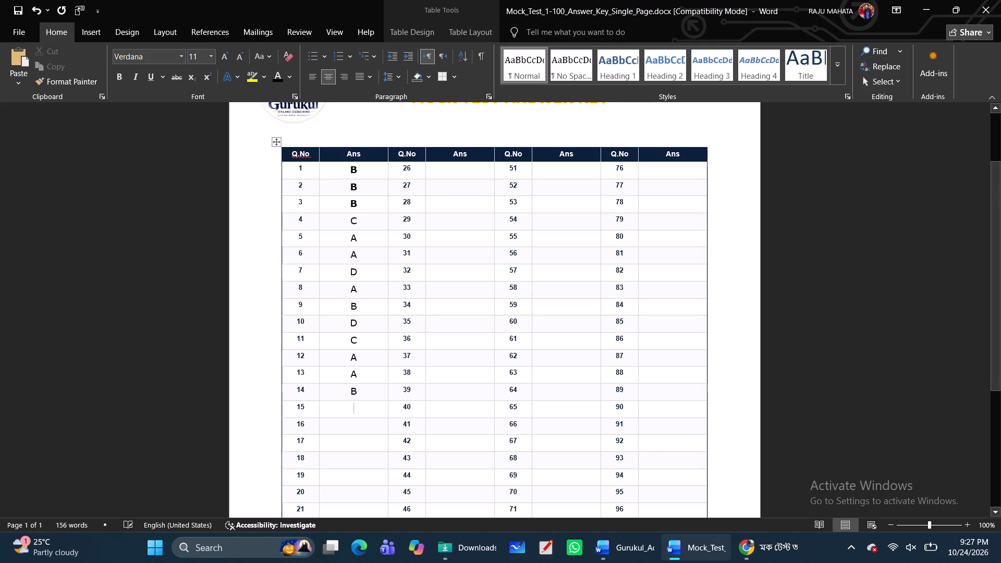
key(c)
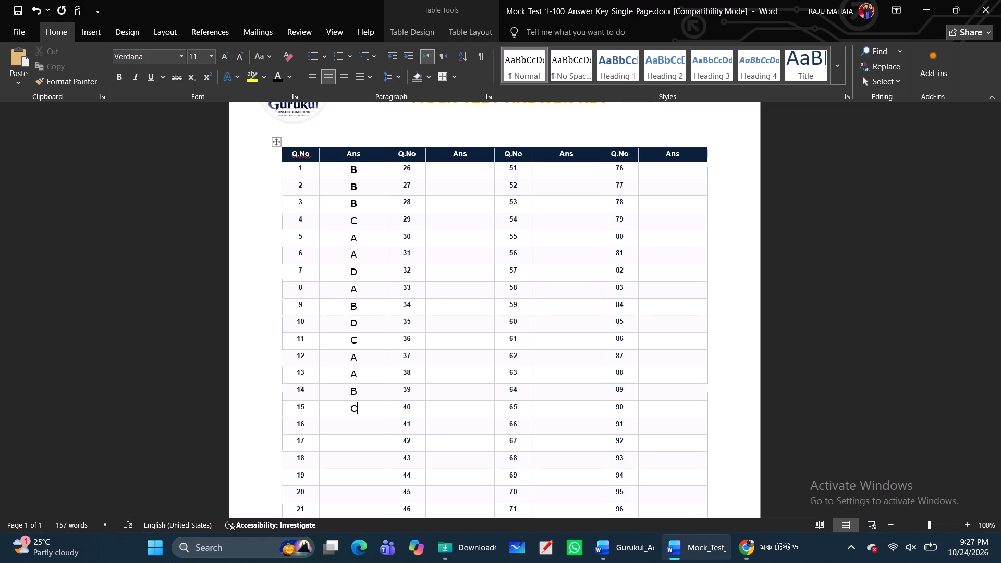
click(356, 421)
key(a)
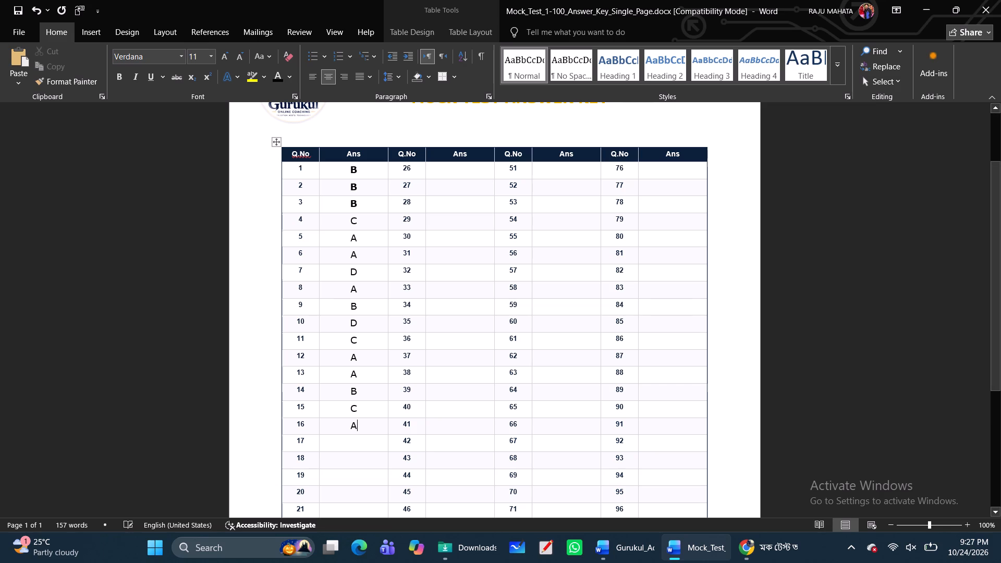
Enter the capital-letter answers A, B, D and A for questions 17 to 20.
click(351, 449)
key(a)
click(352, 464)
key(b)
click(348, 478)
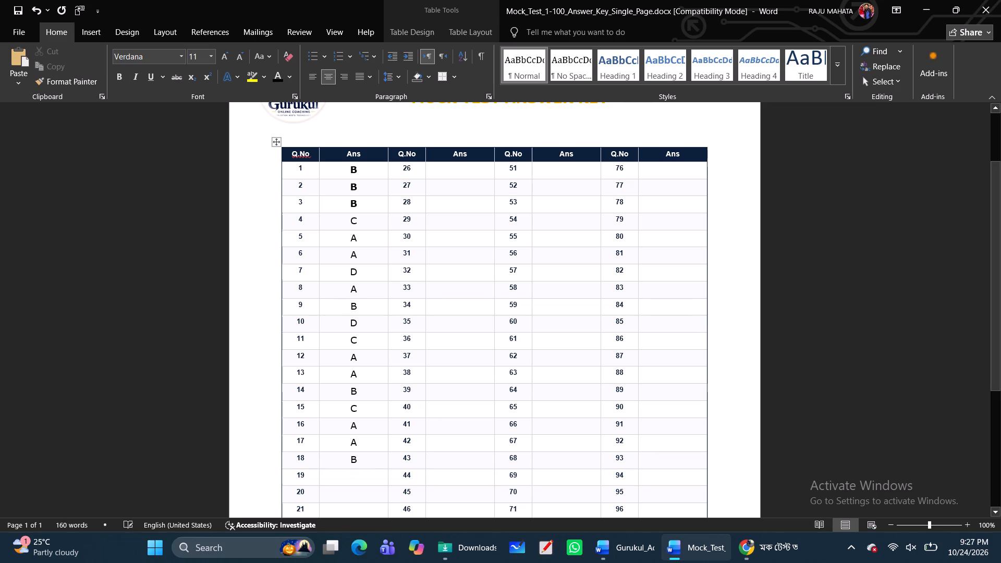
key(d)
click(354, 496)
key(a)
Enter the capital-letter answers A, D, D, A and A for questions 21 to 25 in the first answer column.
scroll(375, 424, down, 4)
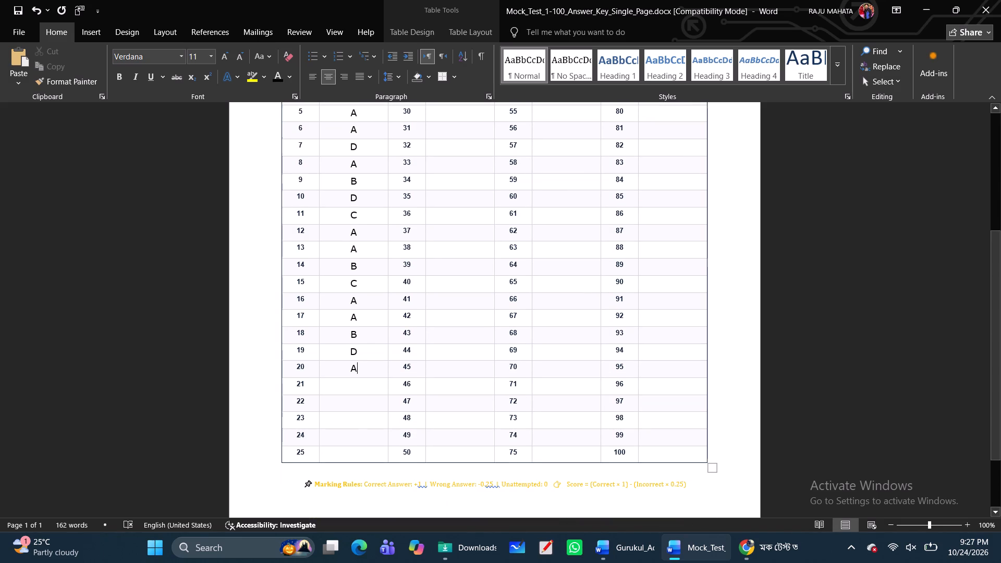
click(350, 387)
key(a)
click(351, 405)
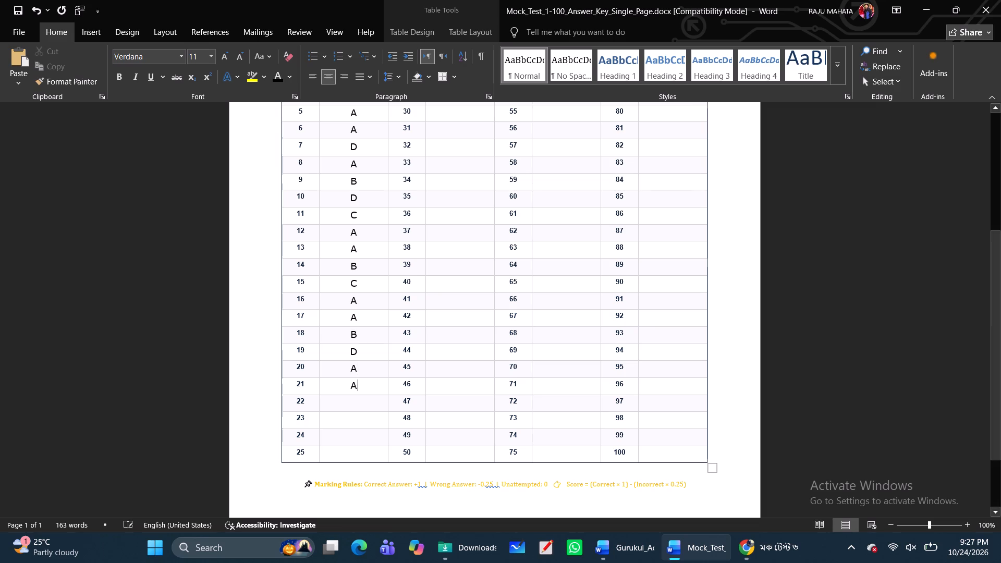
key(d)
click(351, 414)
key(d)
click(356, 438)
key(a)
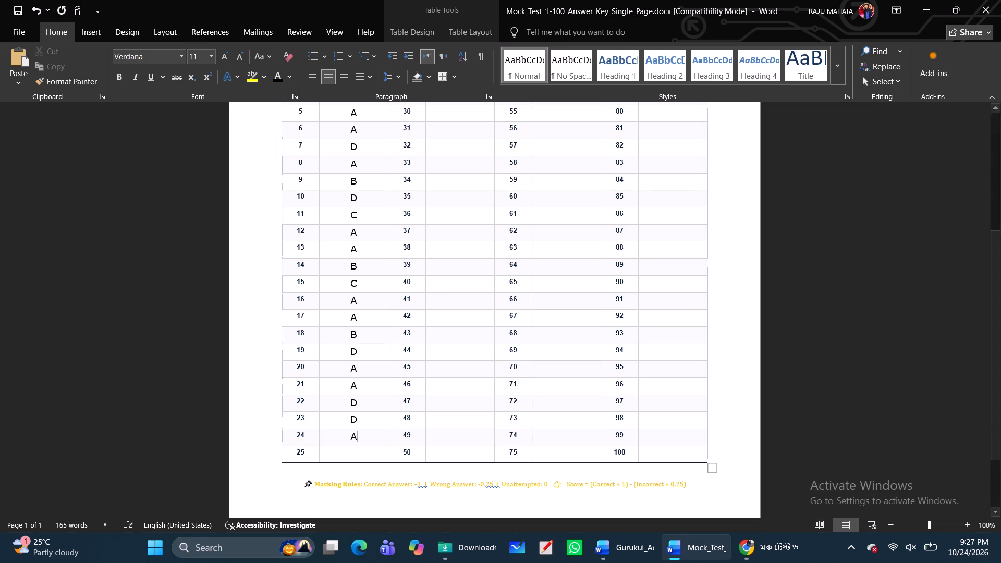
click(351, 456)
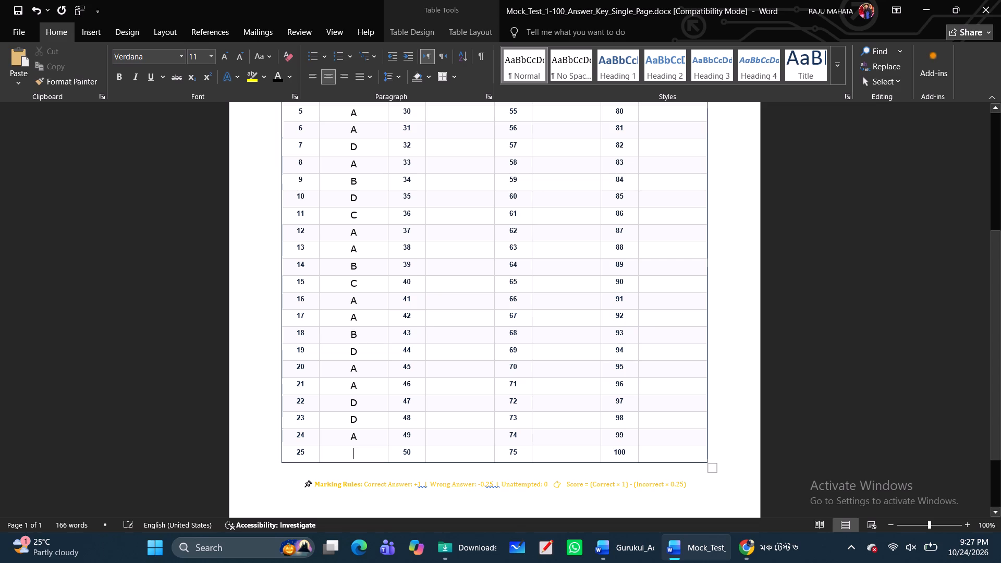
key(a)
Make all the answers for questions 1 to 25 in the first answer column bold.
scroll(417, 366, up, 1)
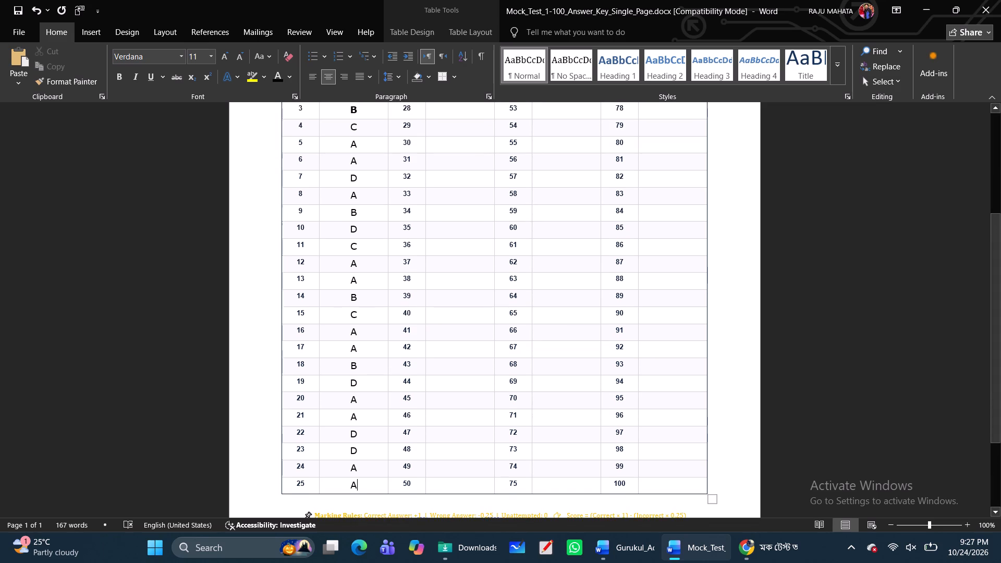
scroll(406, 271, up, 2)
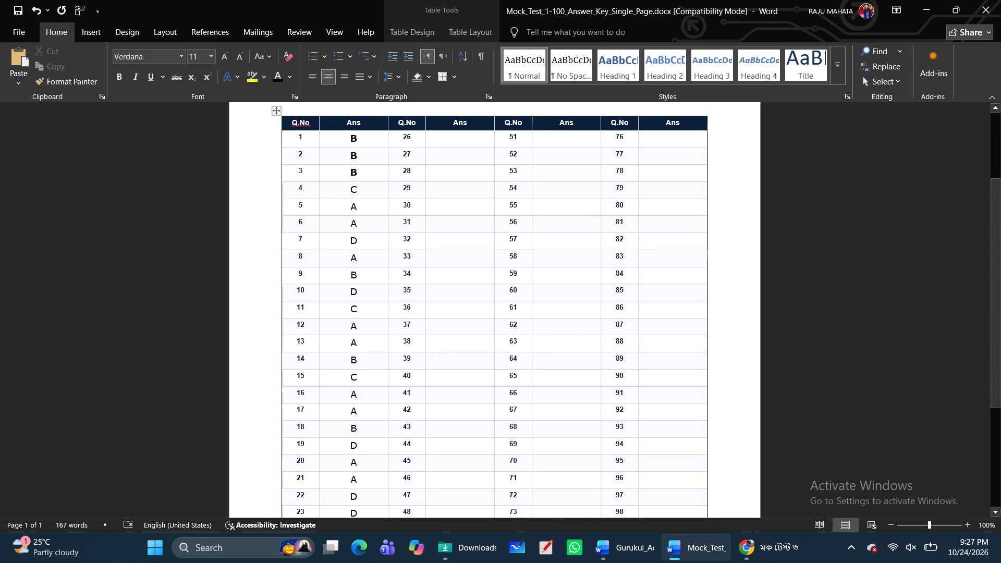
drag(351, 139, 349, 478)
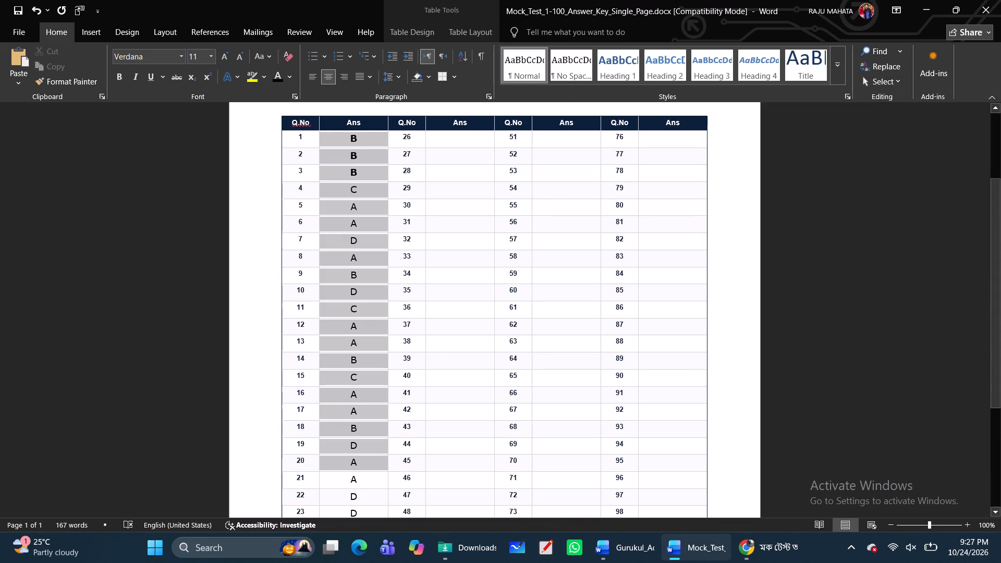
drag(349, 478, 357, 461)
click(111, 78)
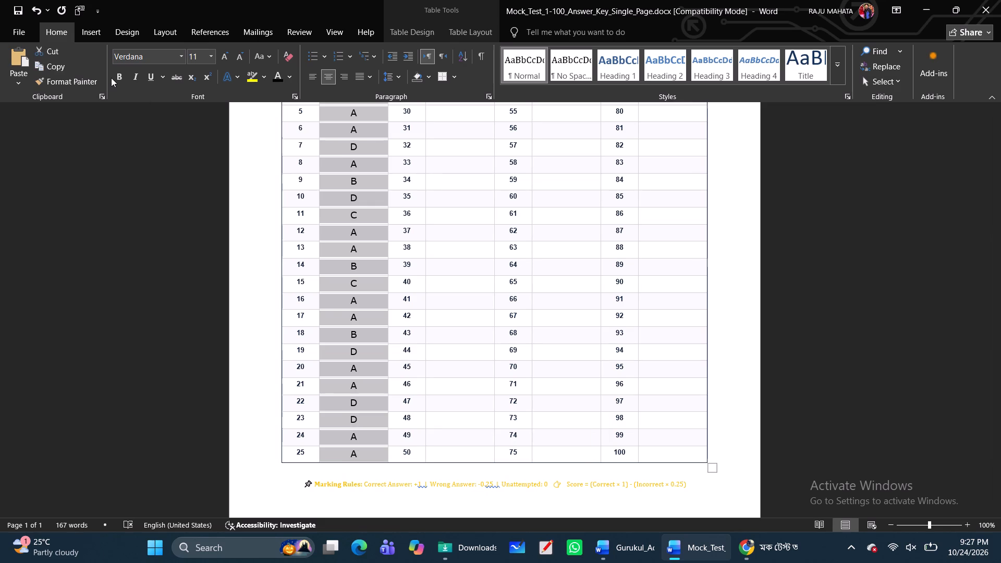
click(118, 77)
click(118, 77)
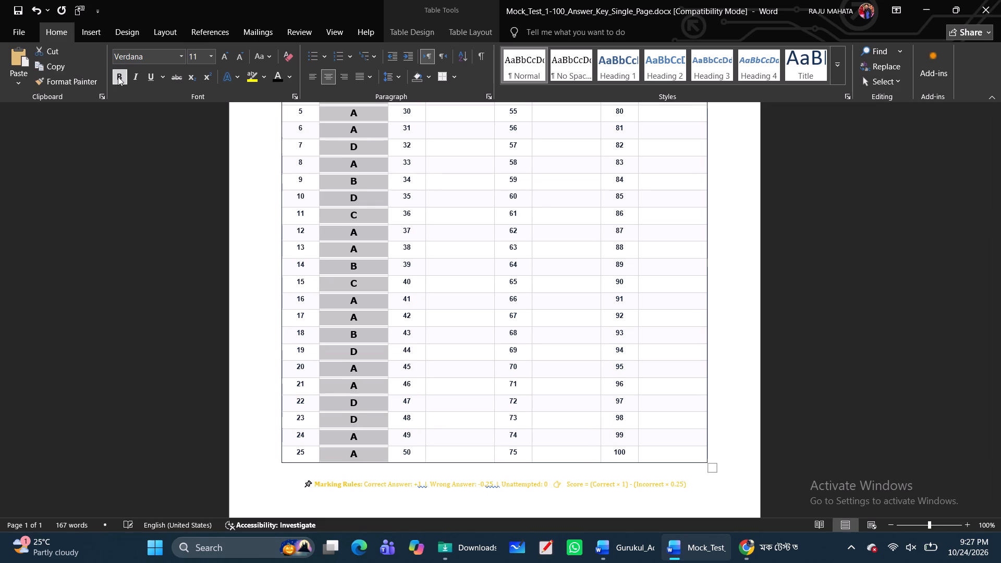
click(118, 77)
click(118, 77)
click(155, 55)
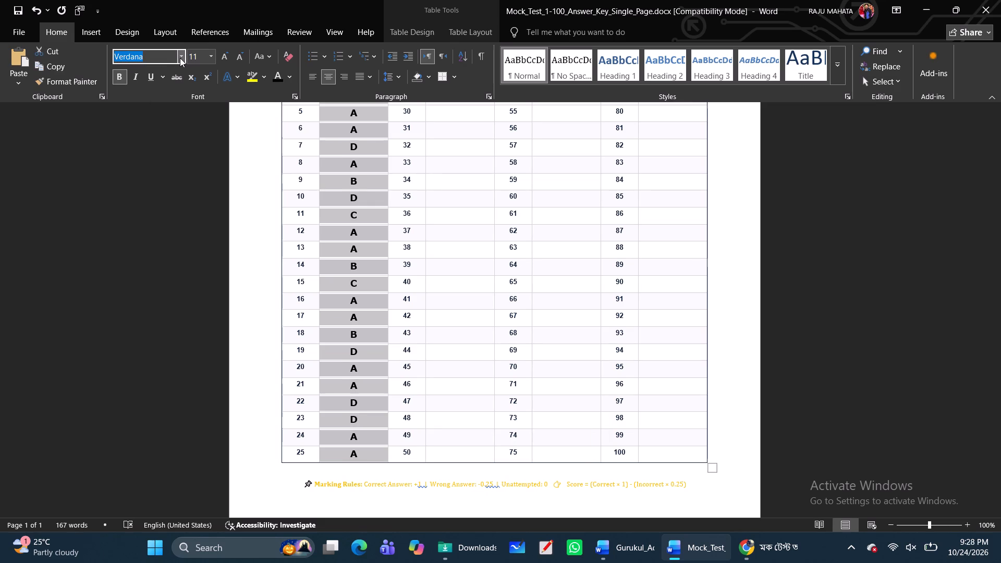
click(190, 196)
scroll(258, 261, up, 3)
scroll(643, 309, up, 1)
click(934, 280)
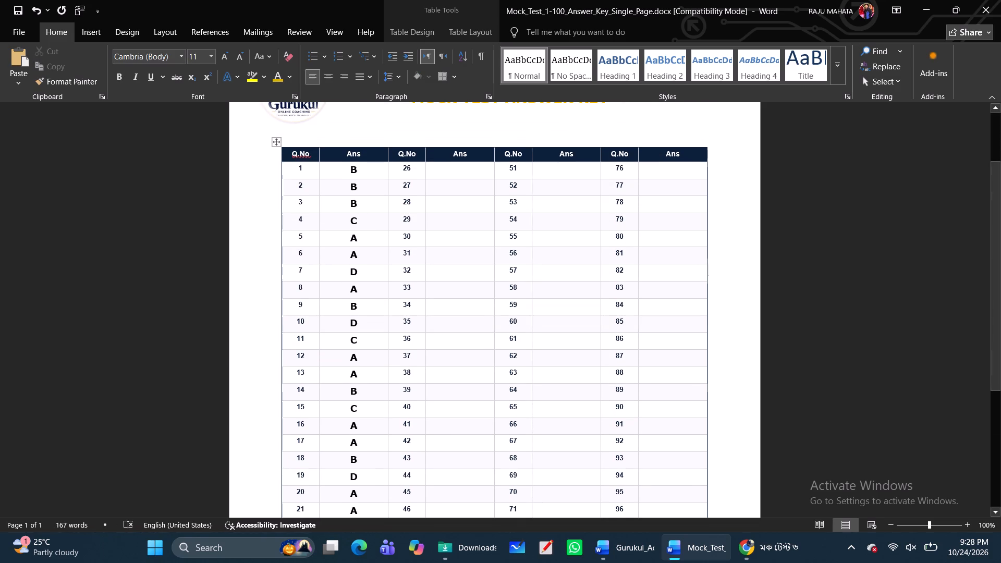
Increase the font size of question numbers 1 to 25 in the first Q.No column to 12.
scroll(733, 273, up, 2)
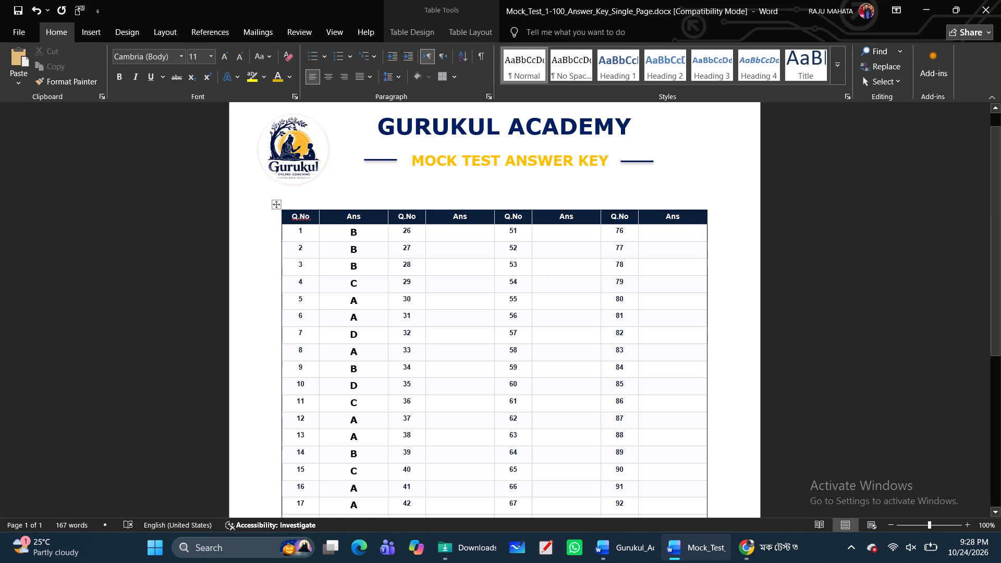
scroll(357, 302, down, 4)
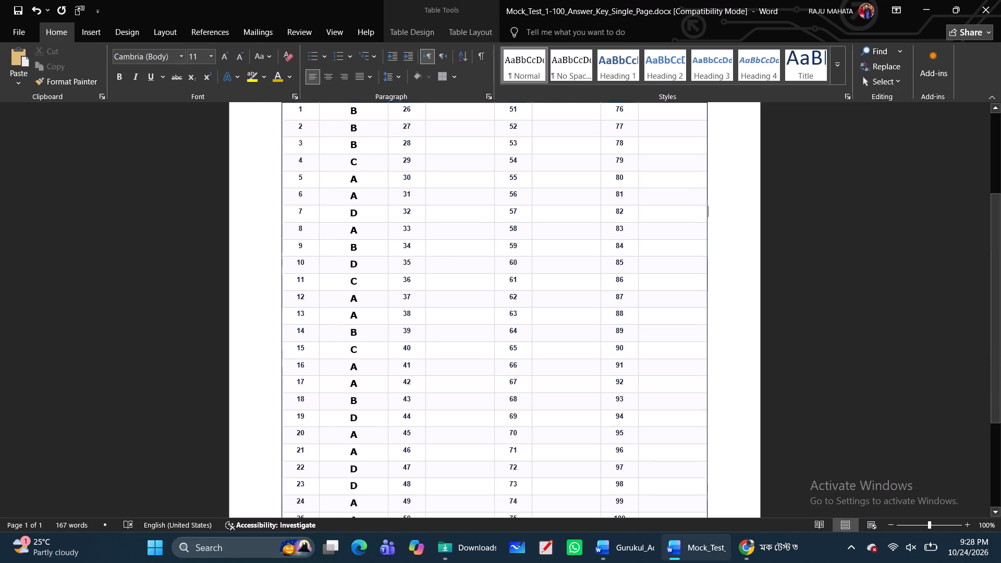
scroll(303, 201, up, 2)
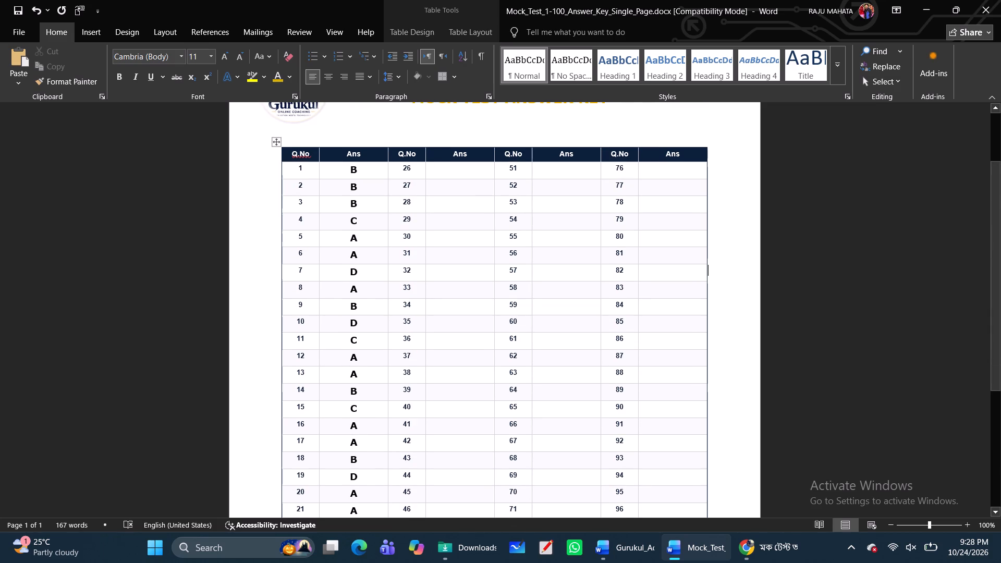
drag(299, 167, 295, 457)
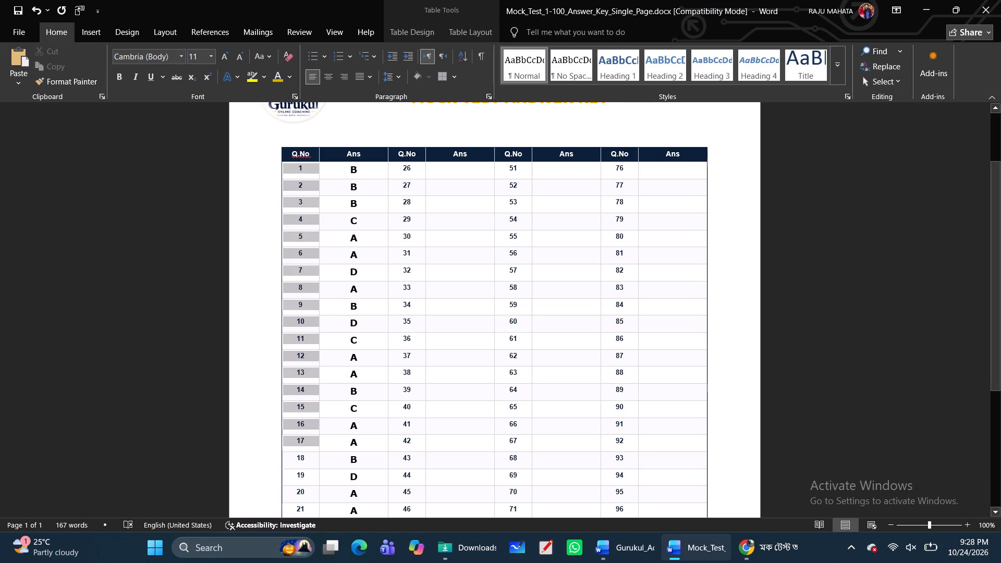
drag(295, 457, 295, 459)
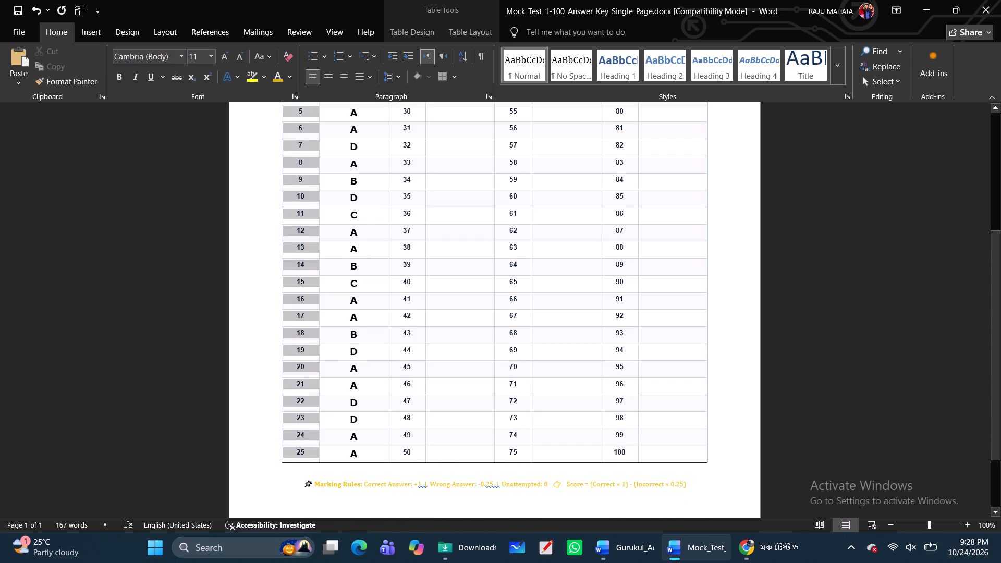
drag(295, 459, 295, 459)
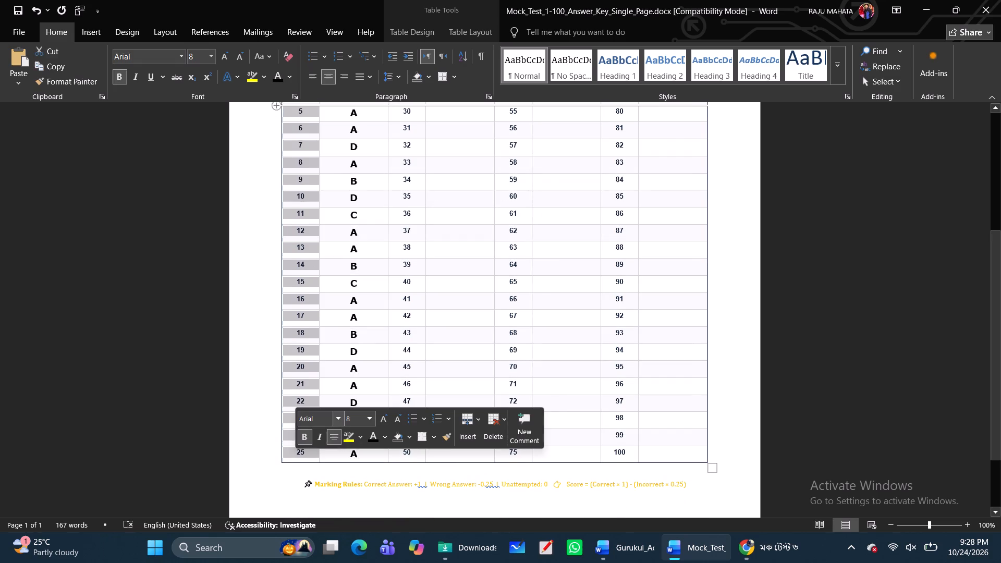
click(227, 54)
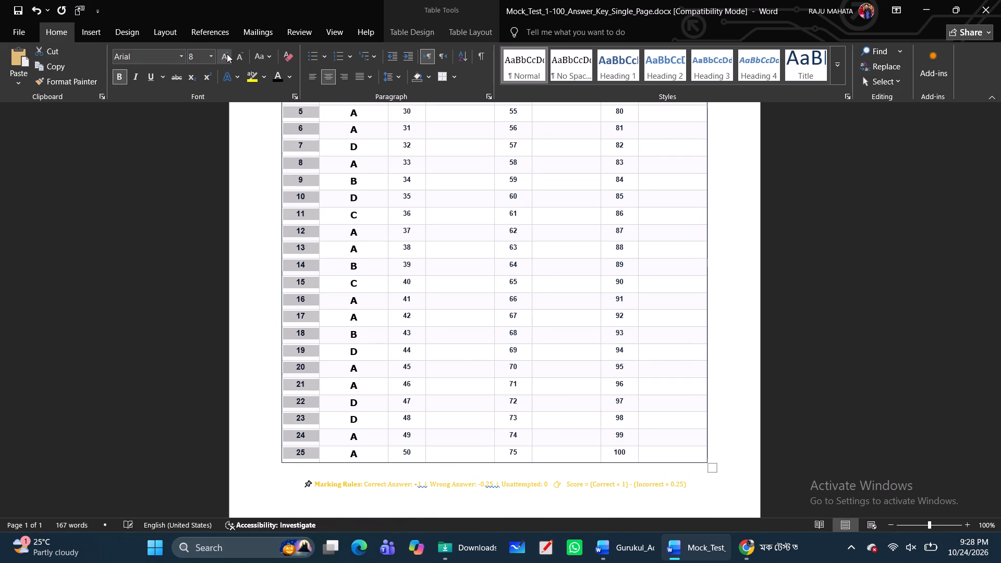
click(227, 54)
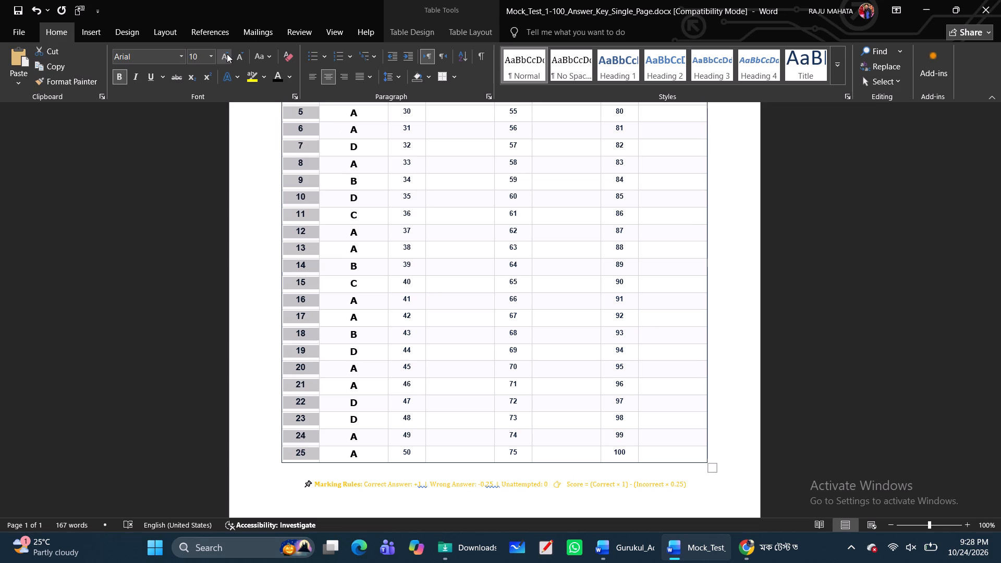
click(227, 54)
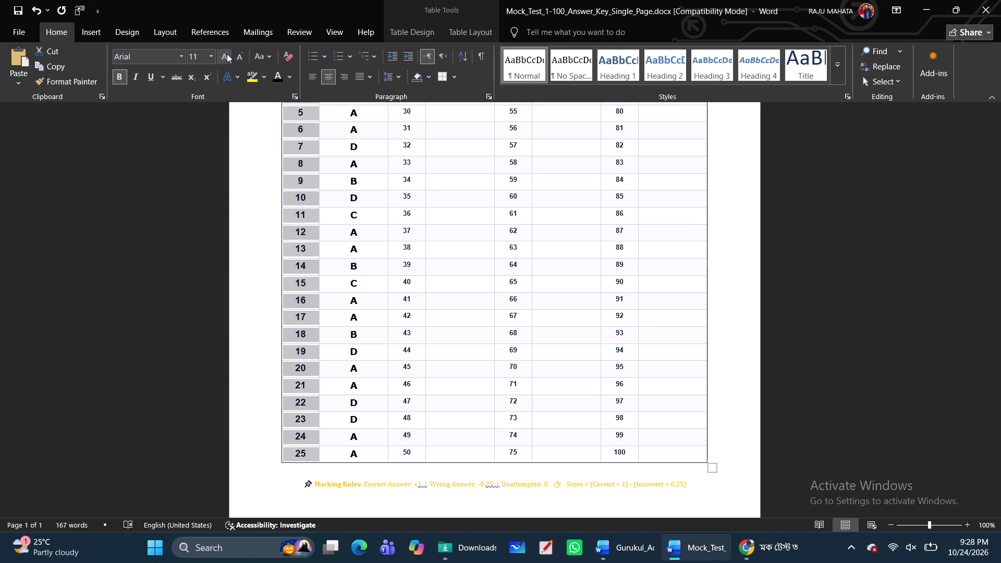
click(227, 54)
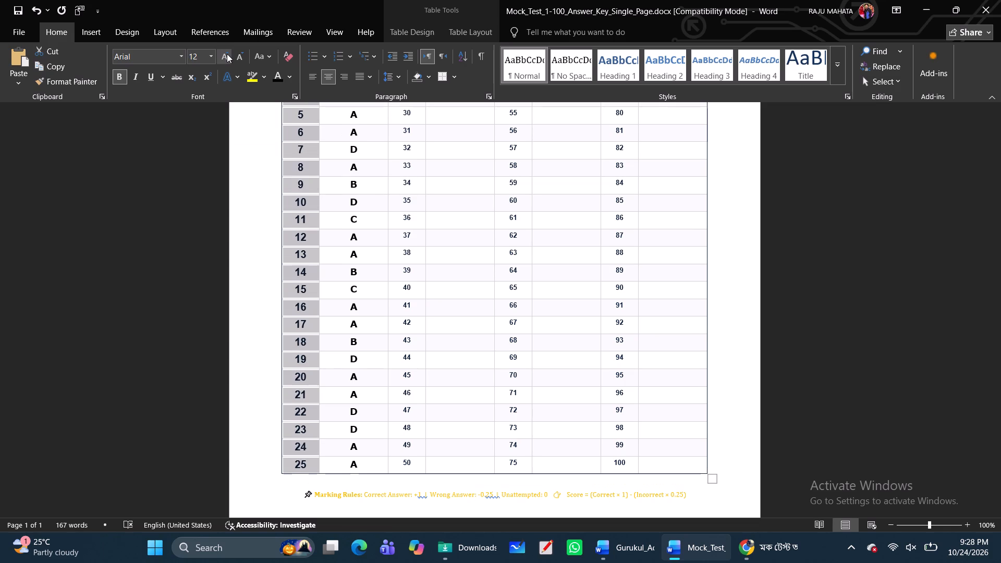
scroll(793, 266, down, 3)
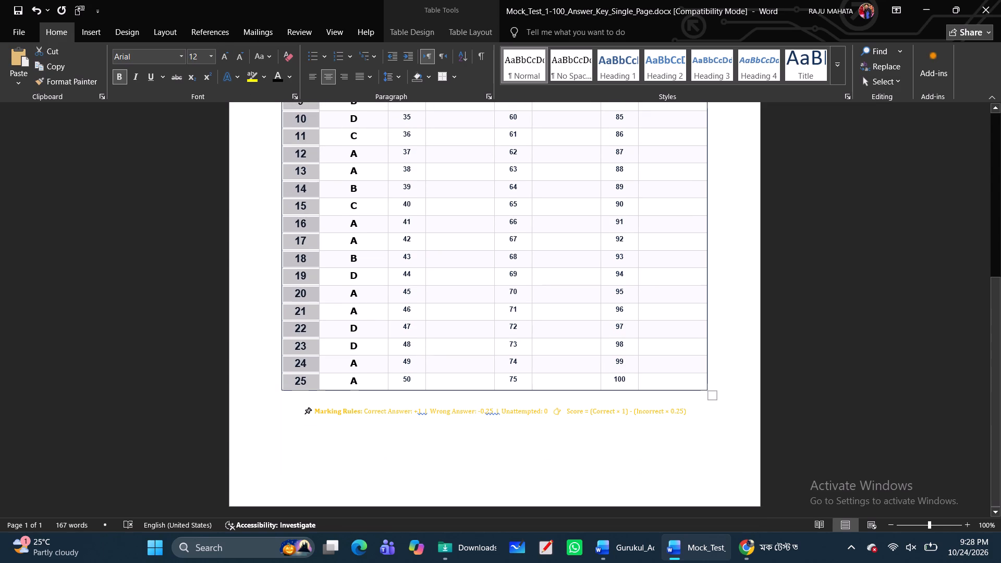
scroll(354, 240, up, 6)
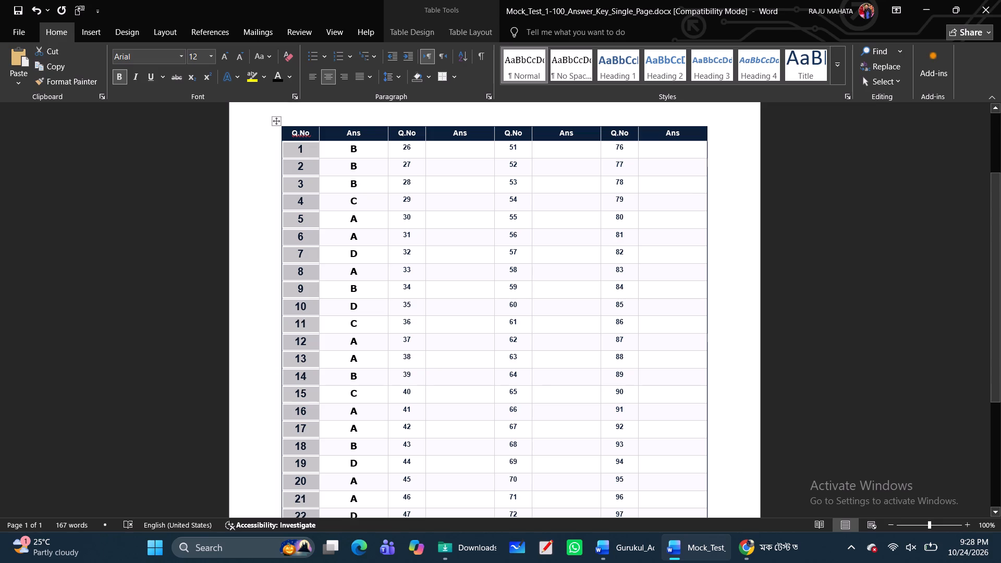
click(735, 243)
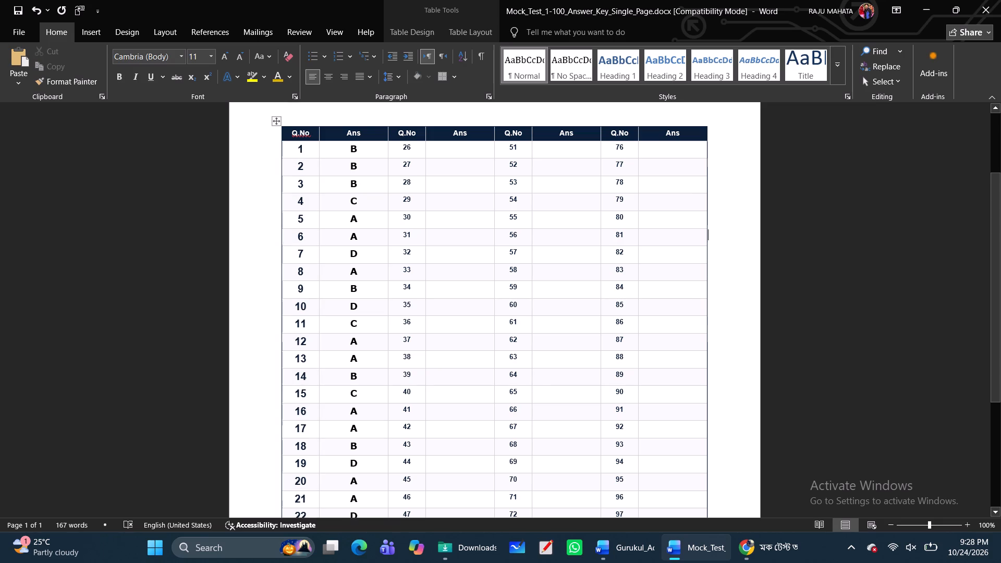
Increase the font size of question numbers 26 to 50 in the second Q.No column to 12.
click(299, 152)
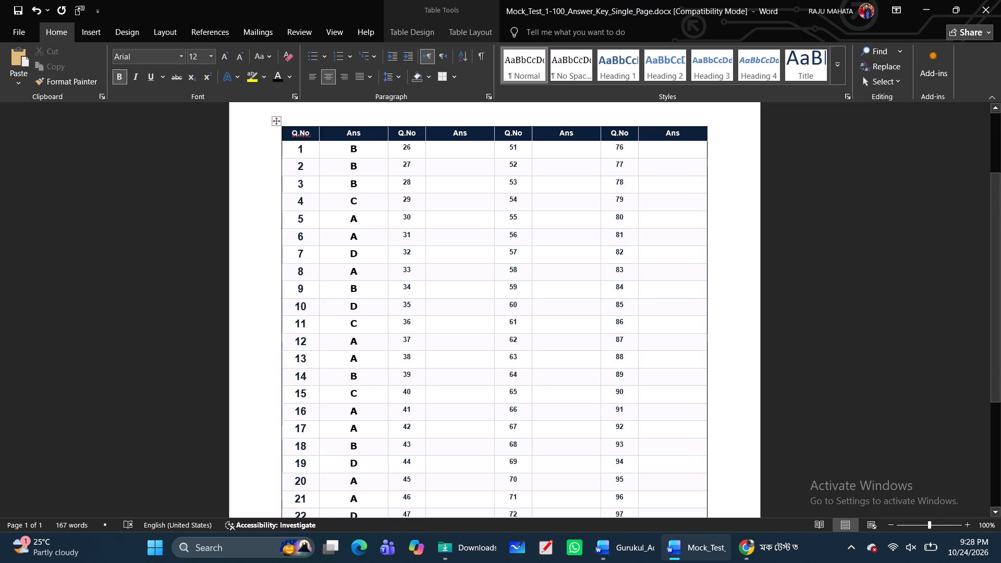
drag(403, 146, 410, 524)
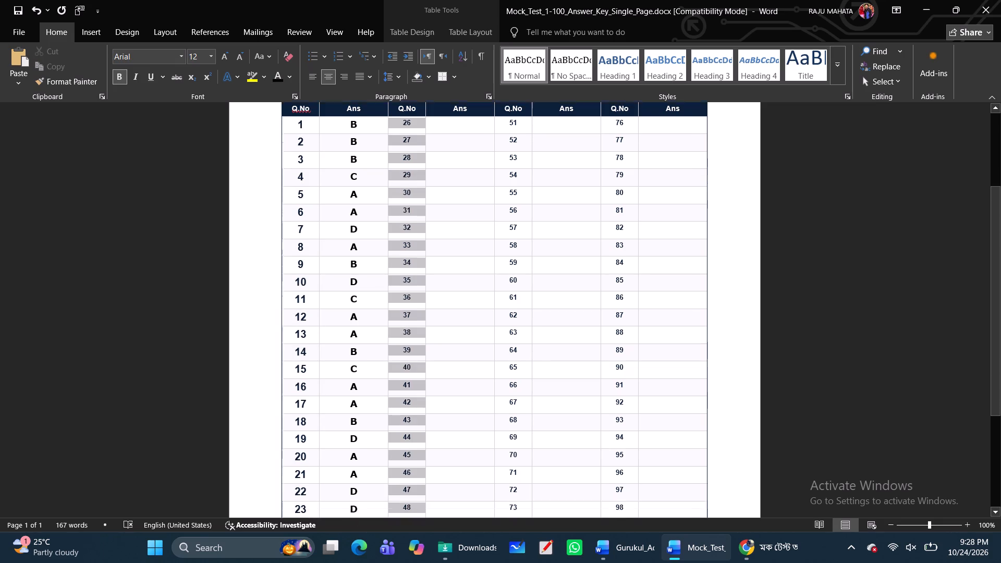
drag(410, 524, 411, 469)
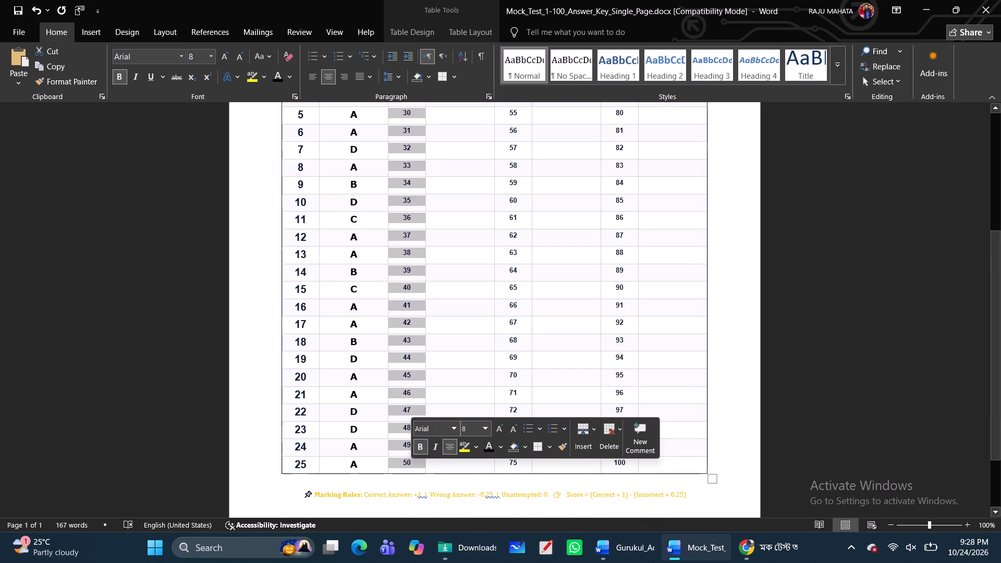
click(224, 55)
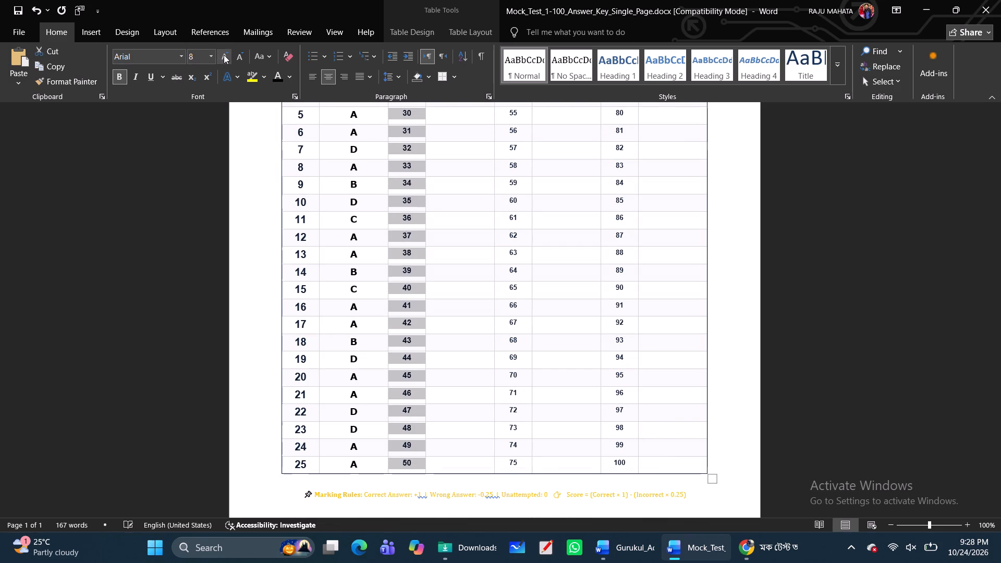
click(224, 55)
click(224, 55)
click(224, 55)
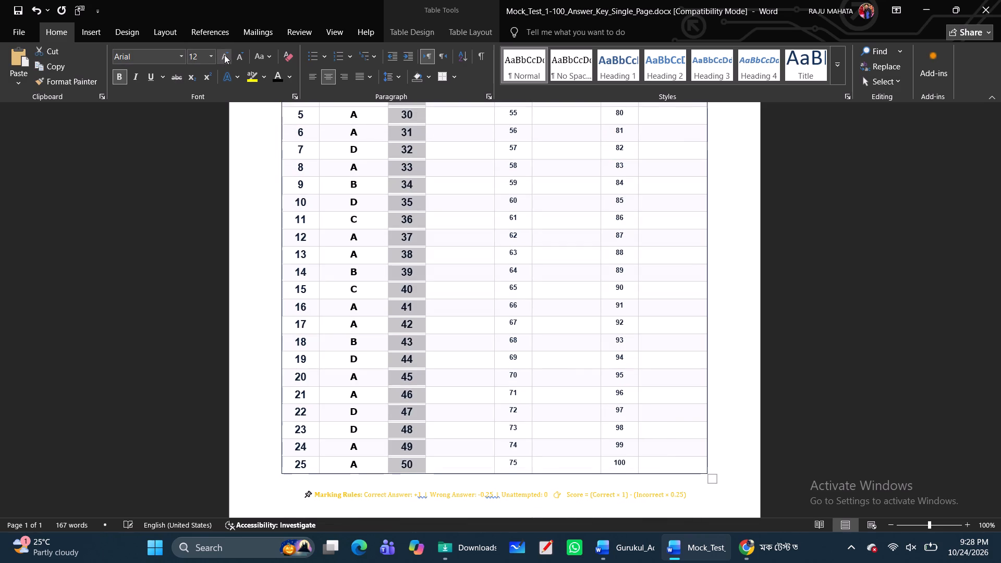
Increase the font size of question numbers 51 to 75 in the third Q.No column to 12.
scroll(522, 163, up, 4)
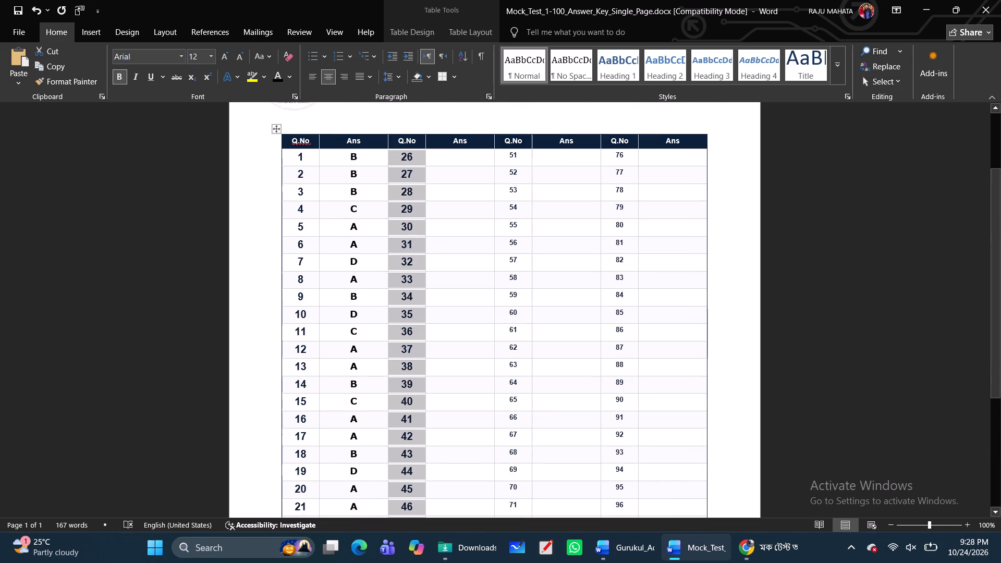
drag(509, 167, 510, 451)
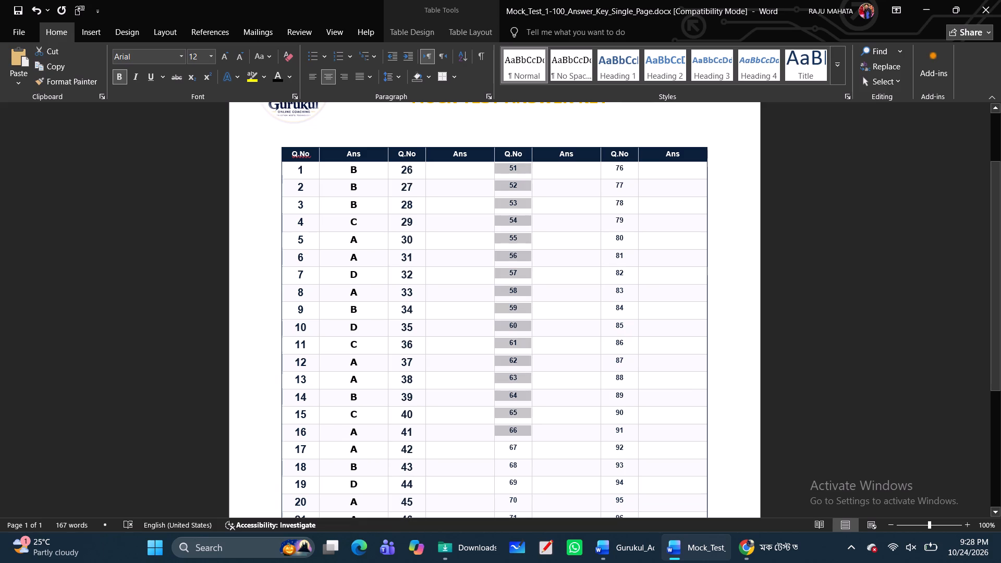
drag(510, 451, 515, 440)
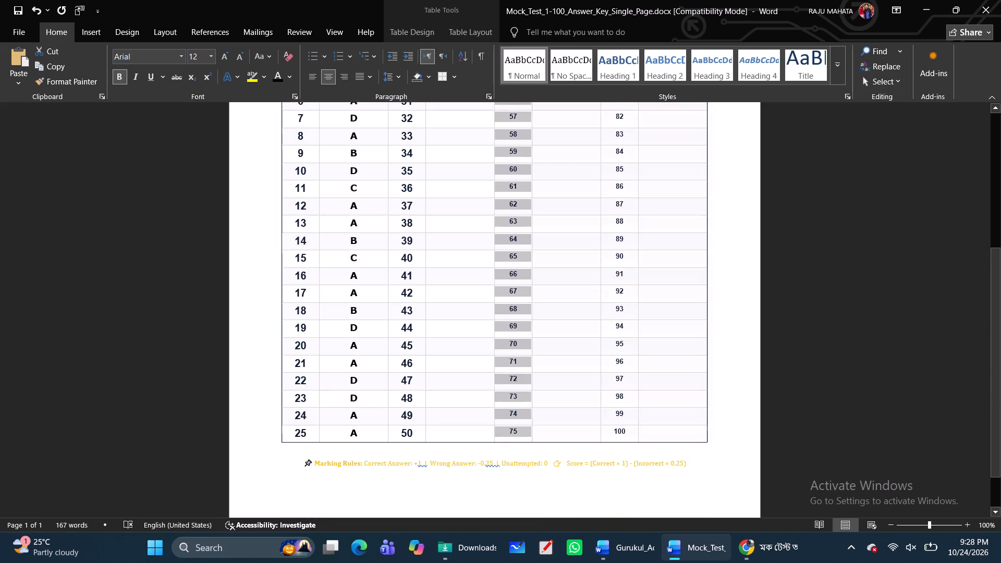
drag(515, 440, 515, 438)
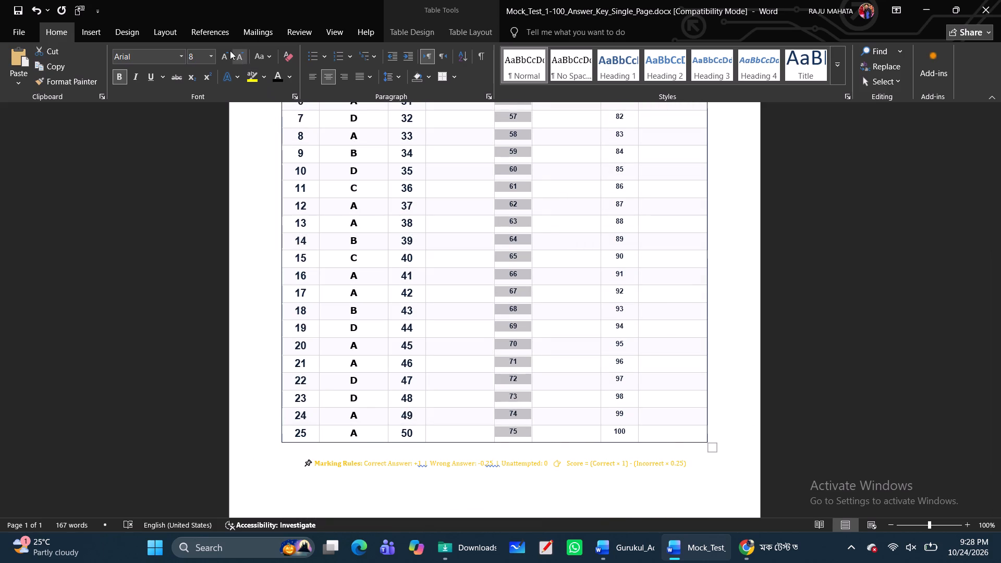
click(230, 51)
click(230, 51)
click(230, 51)
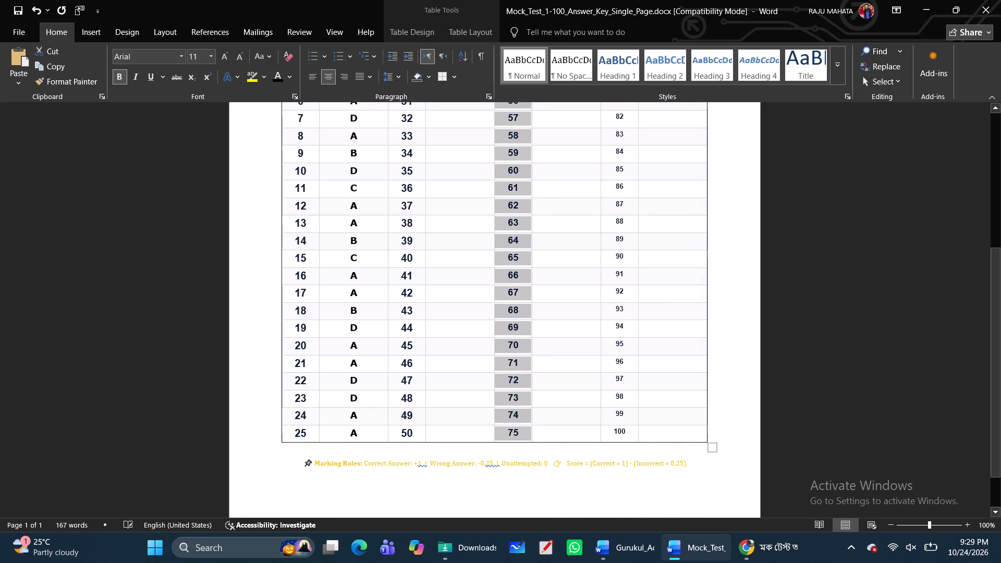
click(222, 55)
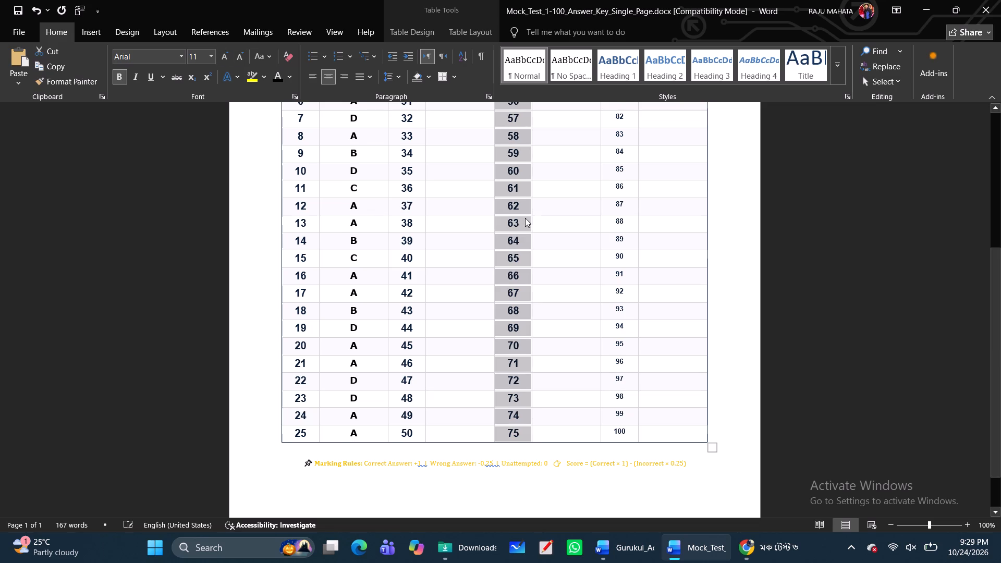
Increase the font size of question numbers 76 to 100 in the fourth Q.No column to 12.
scroll(525, 218, up, 4)
drag(614, 137, 627, 238)
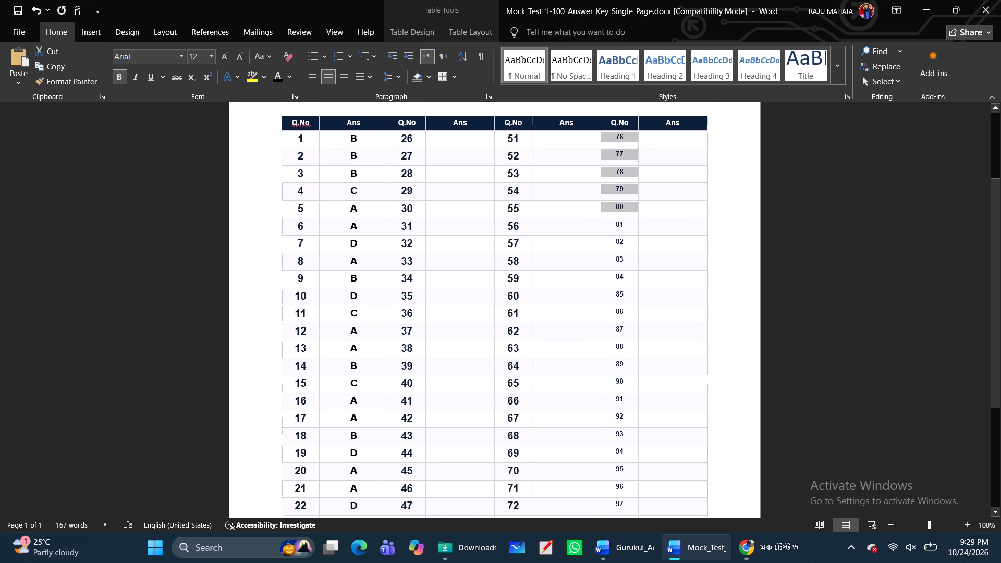
drag(627, 238, 624, 468)
click(228, 58)
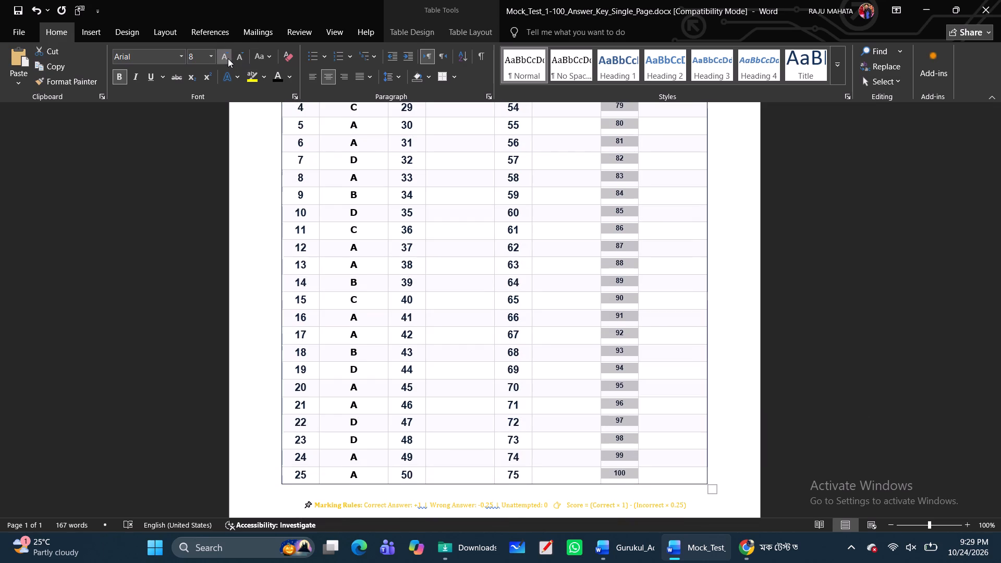
click(228, 58)
click(228, 58)
click(228, 58)
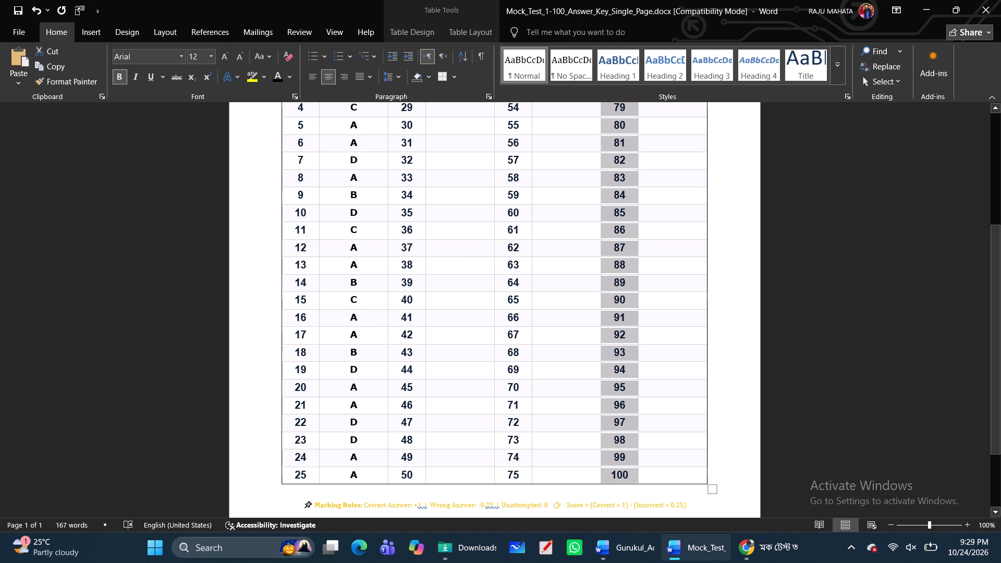
click(747, 333)
Try the standard orange font colour on the answers for questions 1 to 25, and settle on standard Red.
scroll(443, 367, up, 3)
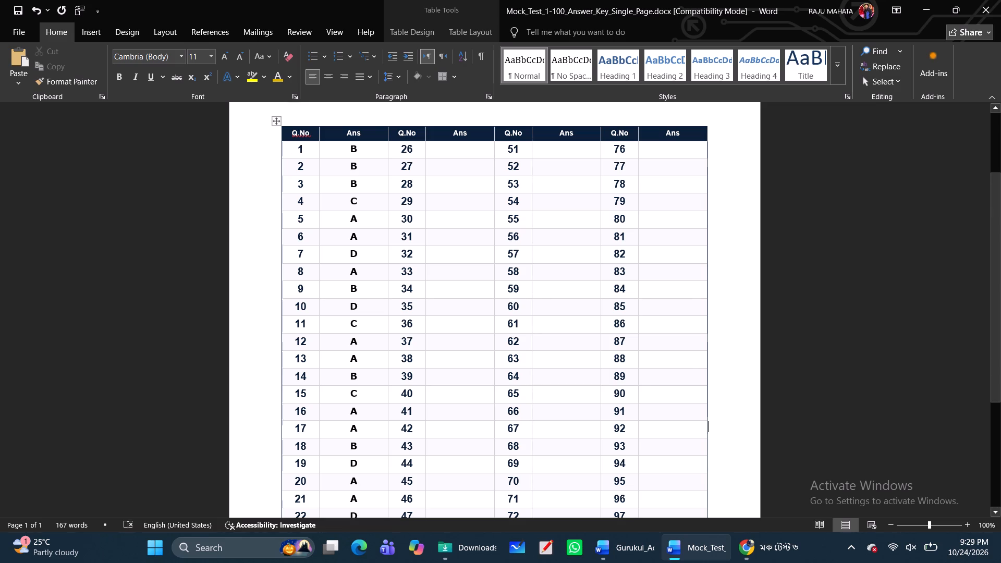
drag(349, 148, 350, 474)
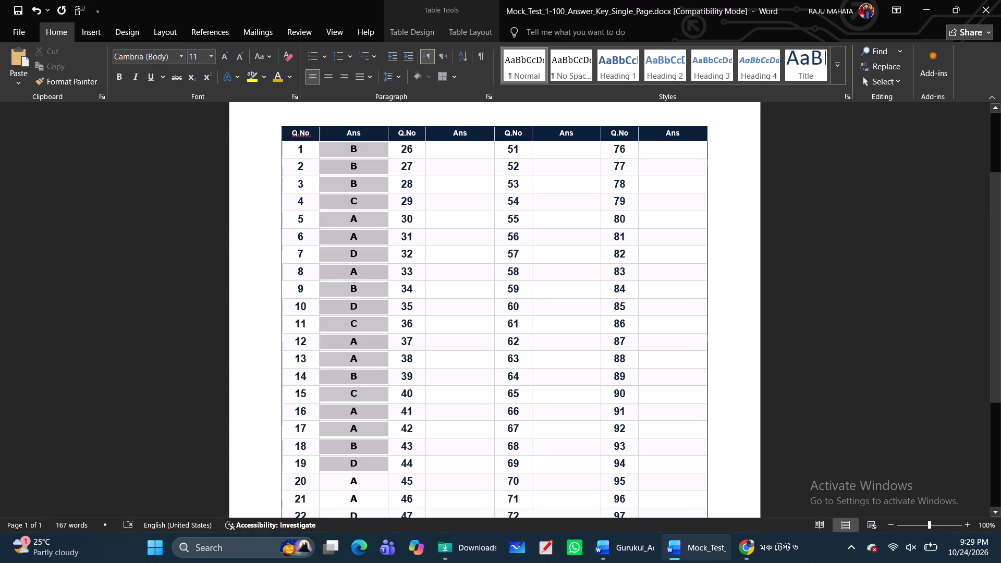
drag(350, 474, 363, 459)
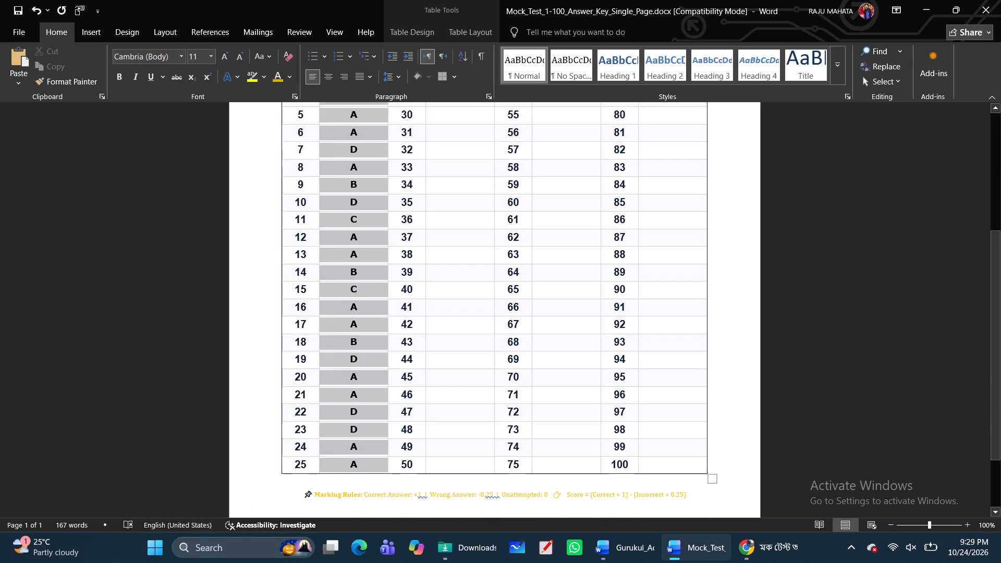
click(290, 77)
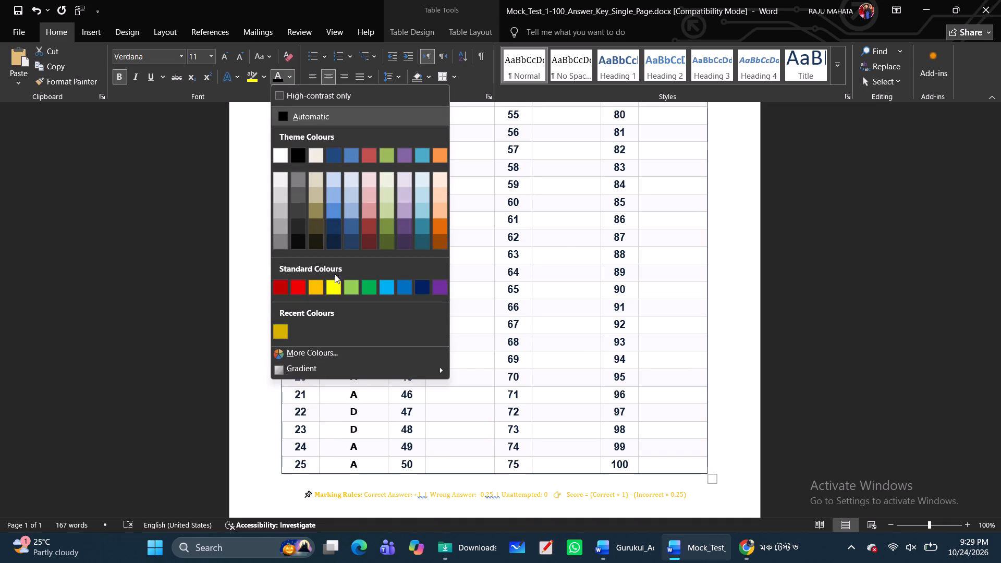
click(313, 287)
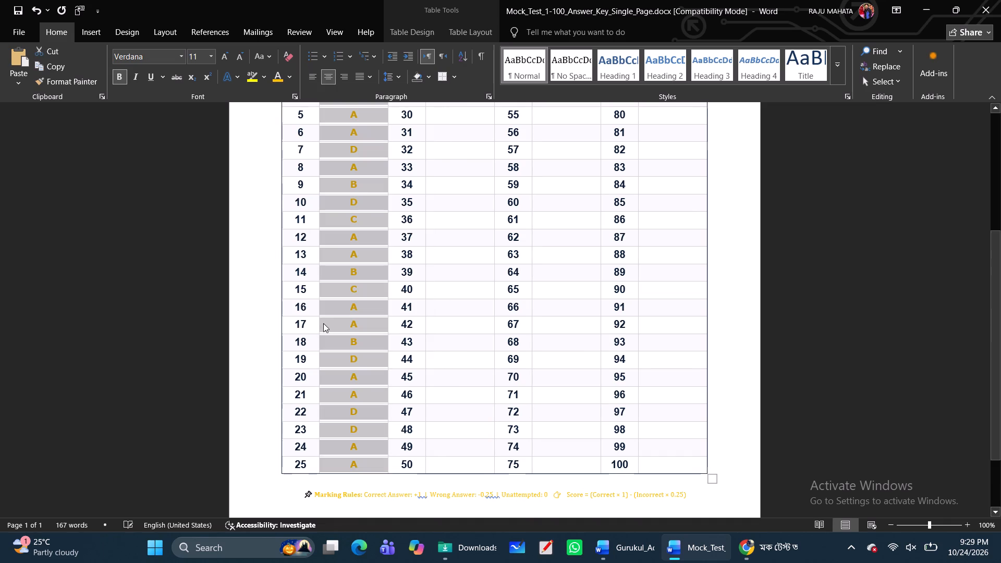
click(292, 75)
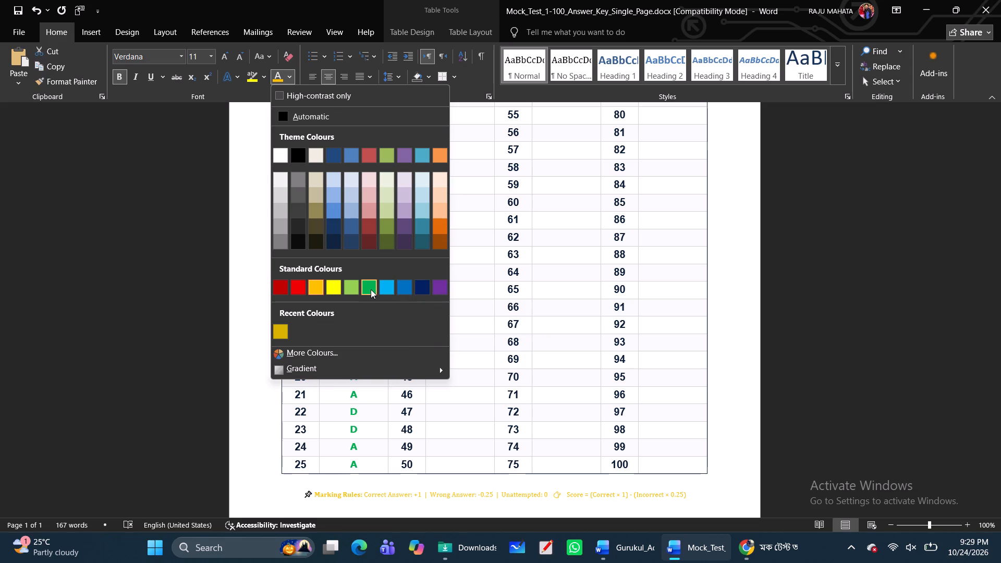
click(296, 286)
scroll(564, 321, up, 1)
click(754, 303)
Set the font of the empty answer cells for questions 26 to 50 to Verdana.
scroll(574, 280, up, 1)
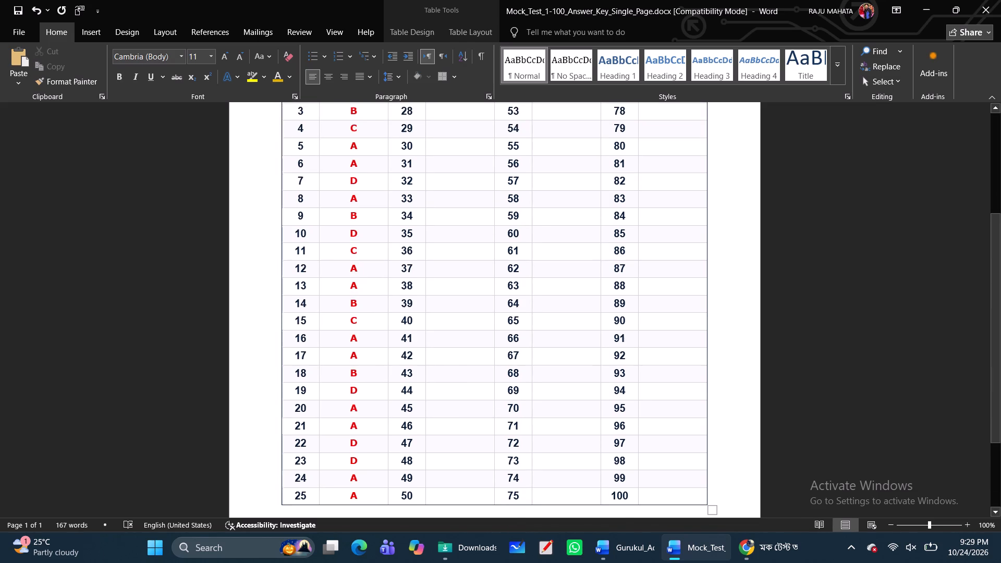
scroll(574, 280, up, 2)
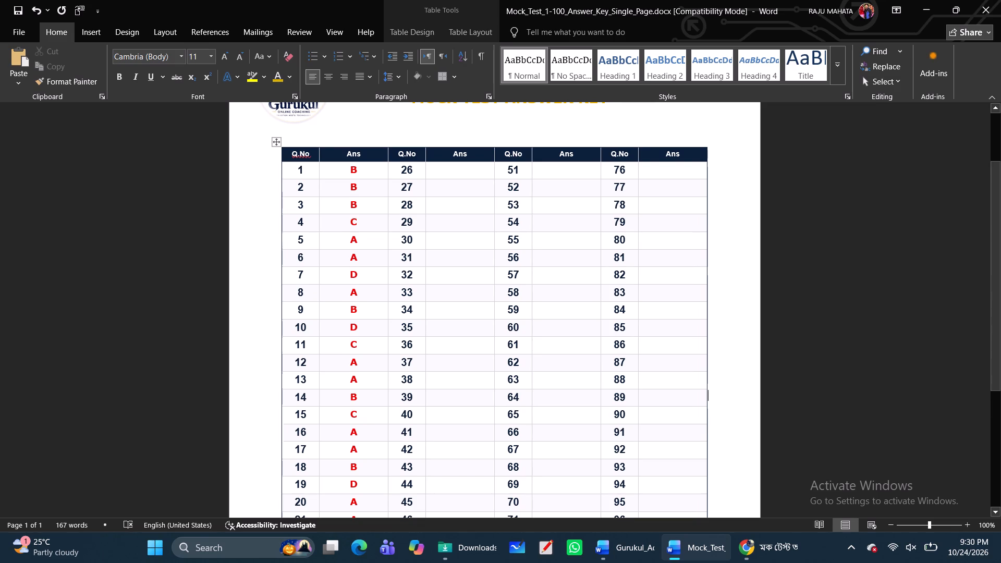
click(462, 174)
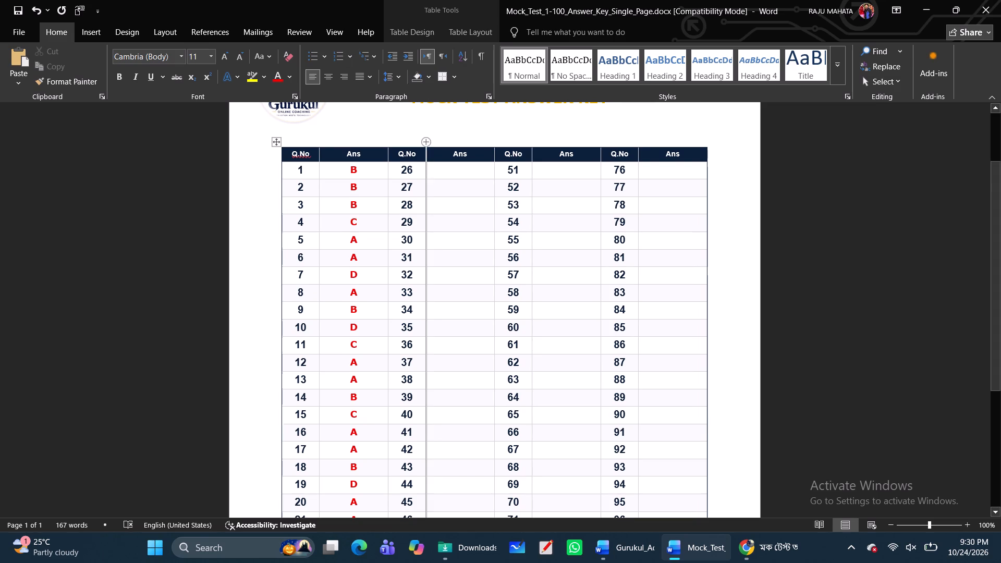
drag(433, 168, 456, 305)
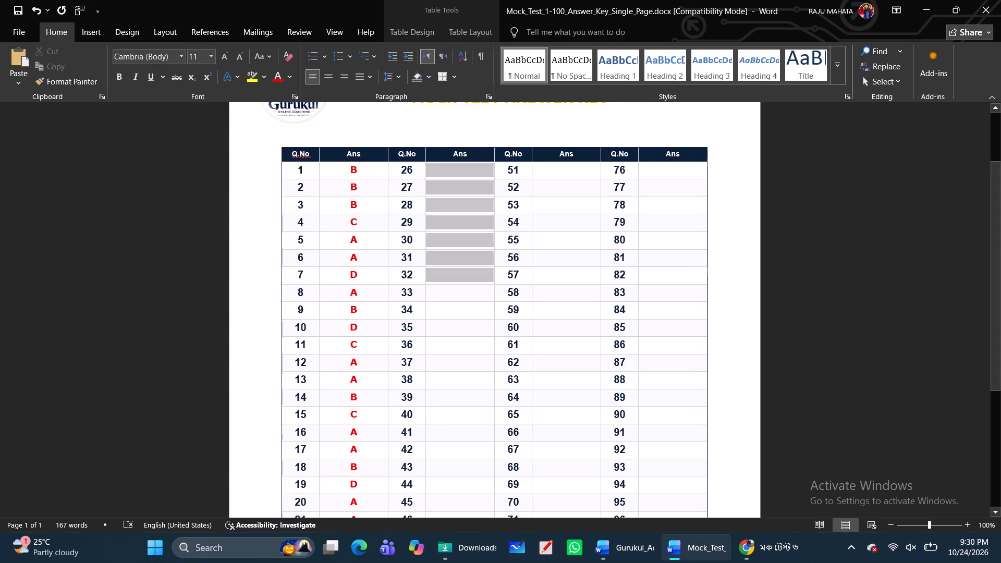
drag(456, 305, 467, 505)
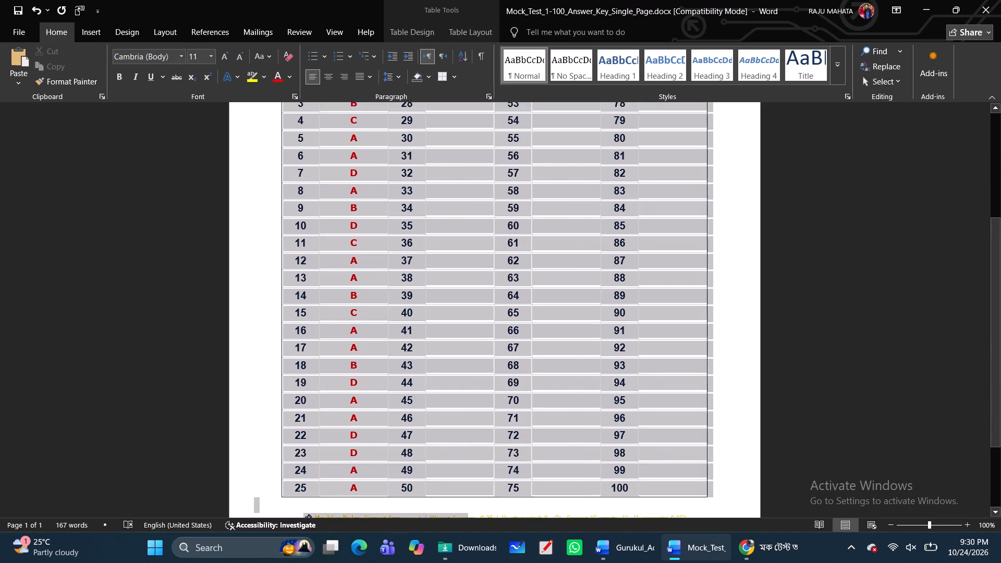
drag(467, 505, 458, 480)
click(149, 54)
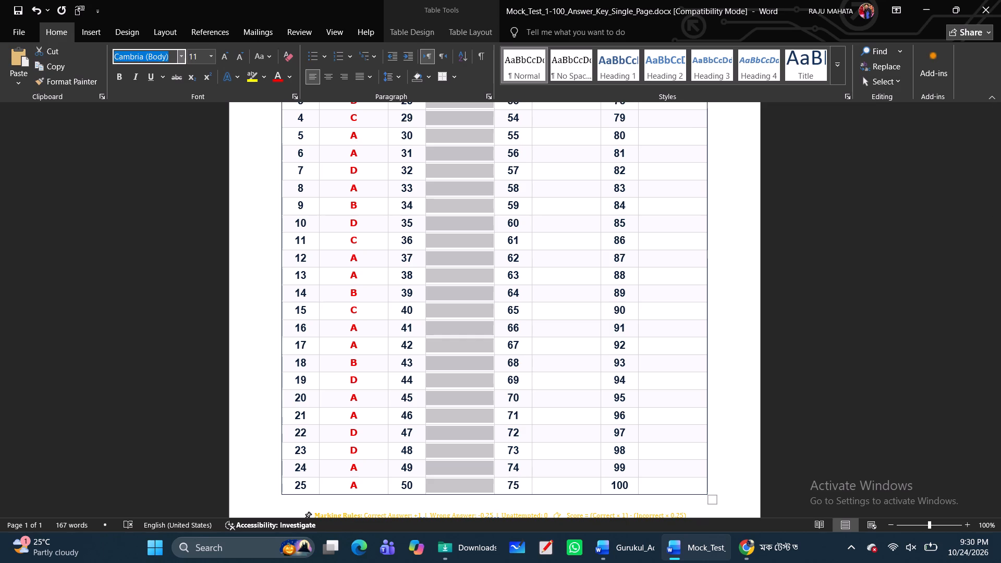
key(v)
click(355, 139)
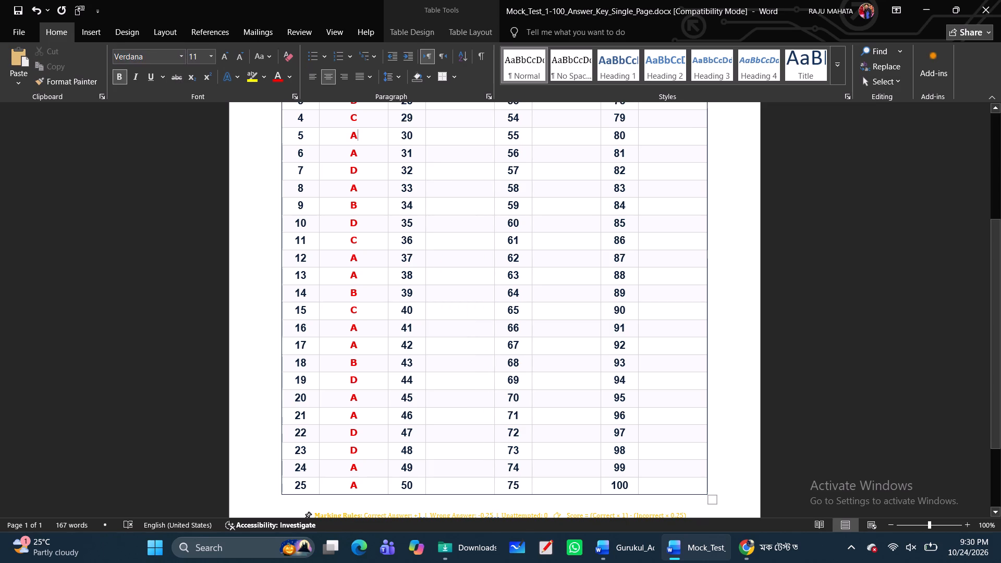
Make the empty answer cells for questions 26 to 50 in the second Ans column bold and centred.
scroll(441, 144, up, 3)
drag(434, 164, 463, 440)
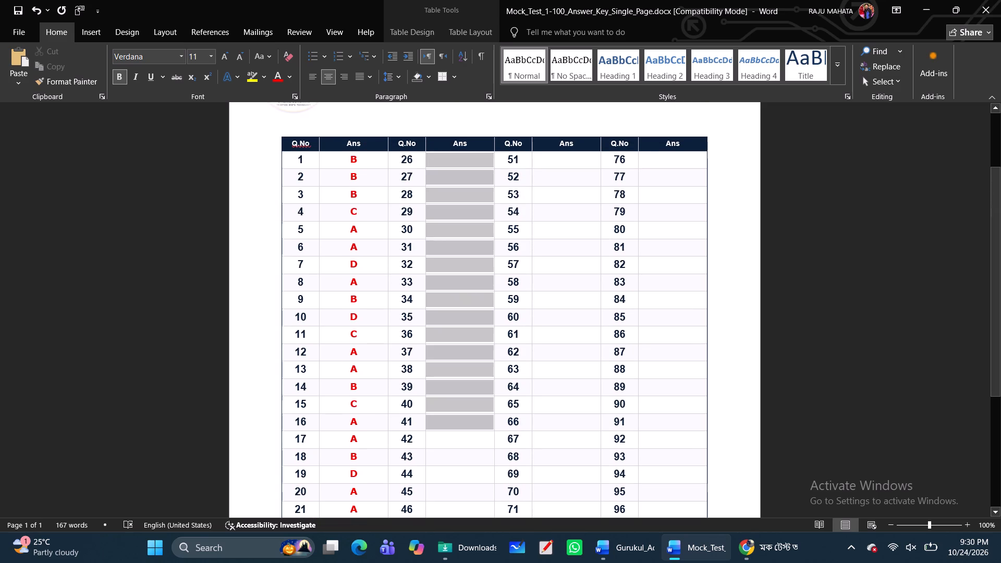
drag(463, 440, 458, 465)
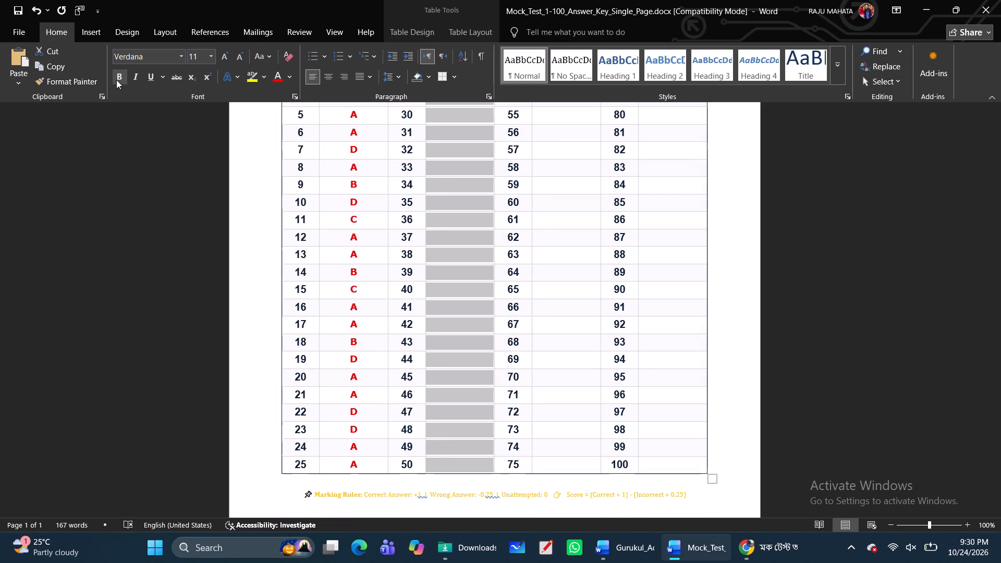
click(116, 80)
click(326, 81)
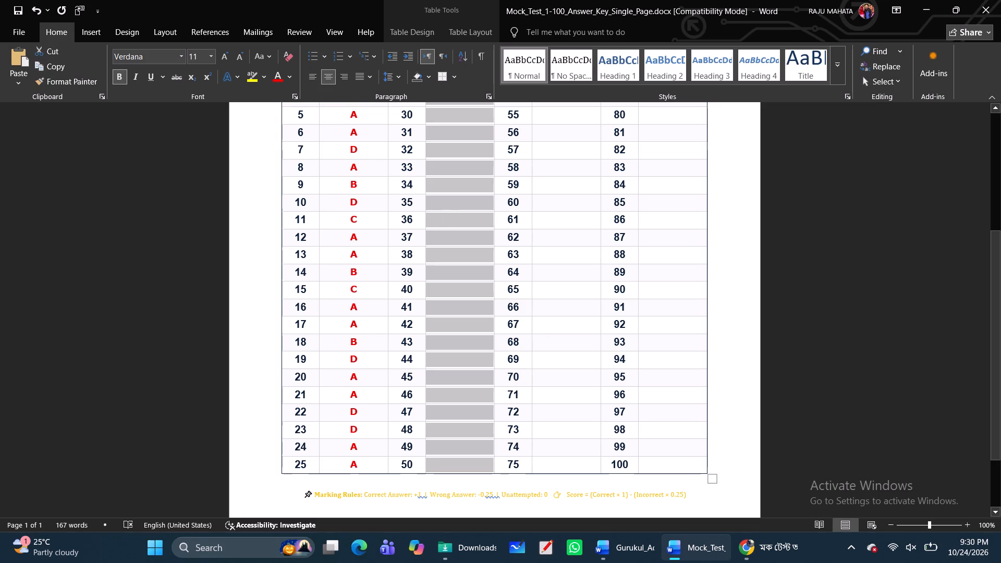
click(355, 237)
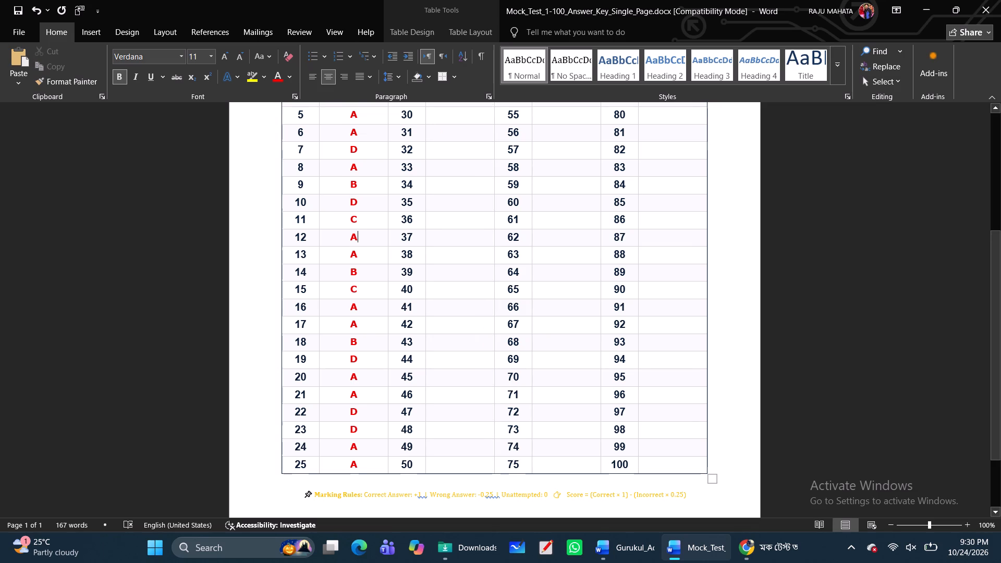
Format the empty answer cells for questions 51 to 75 in the third Ans column as bold, centred Verdana.
scroll(485, 207, up, 2)
scroll(578, 141, up, 2)
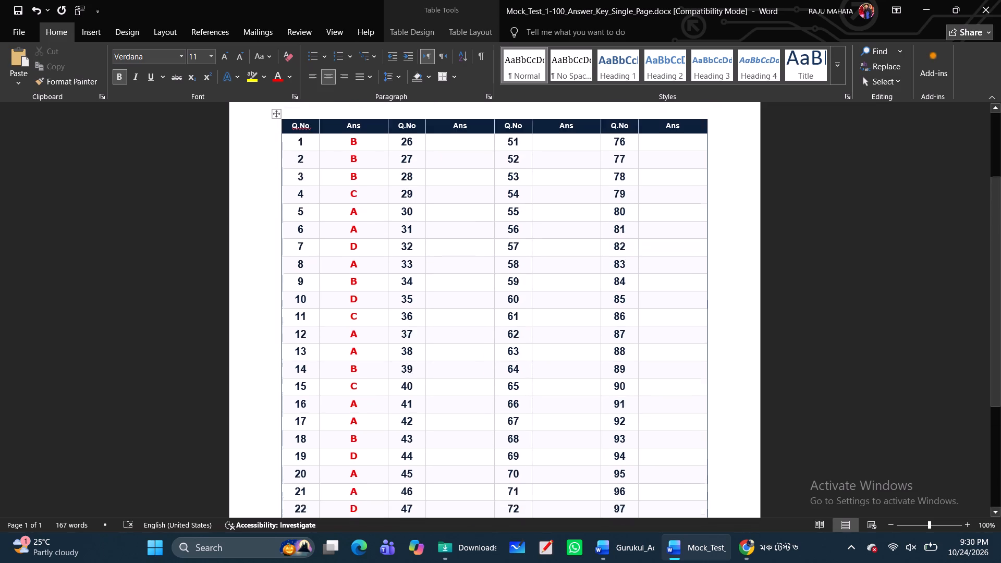
drag(538, 173, 565, 481)
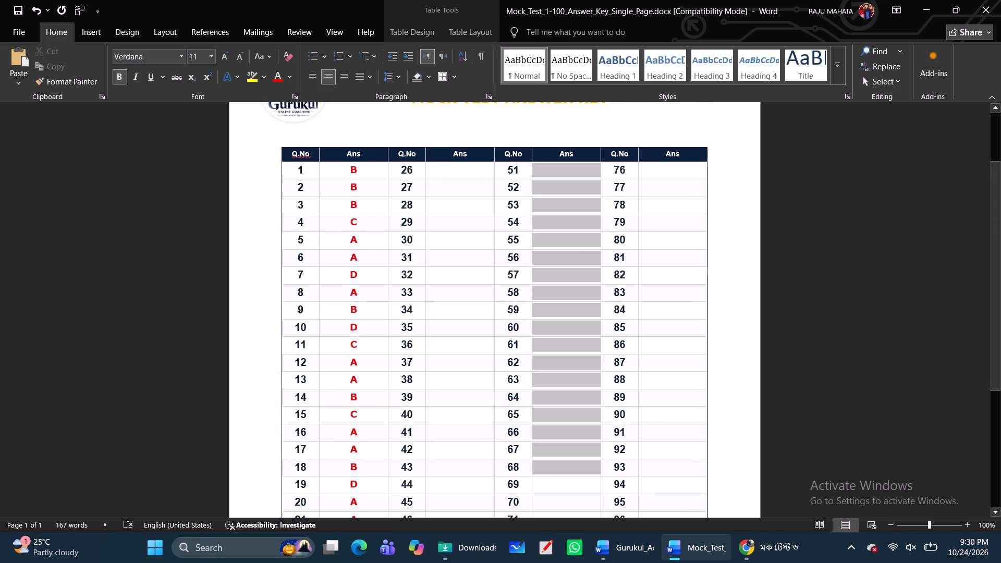
drag(565, 481, 563, 517)
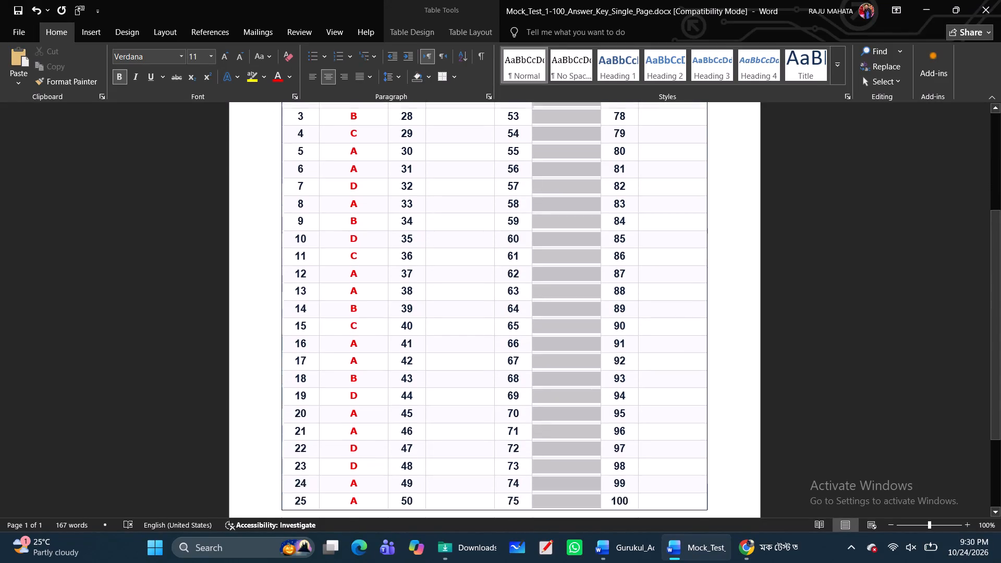
drag(563, 517, 567, 482)
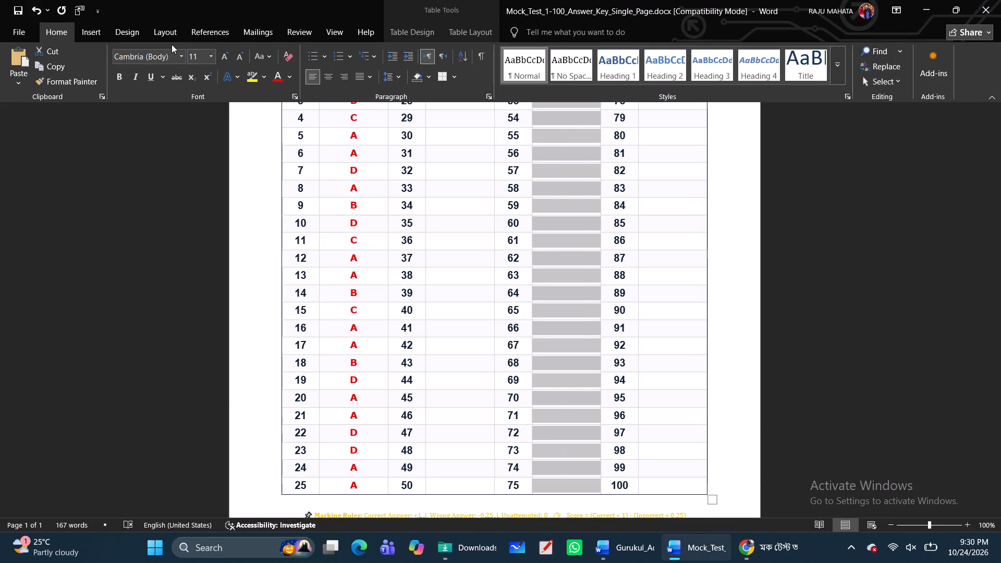
click(158, 54)
key(v)
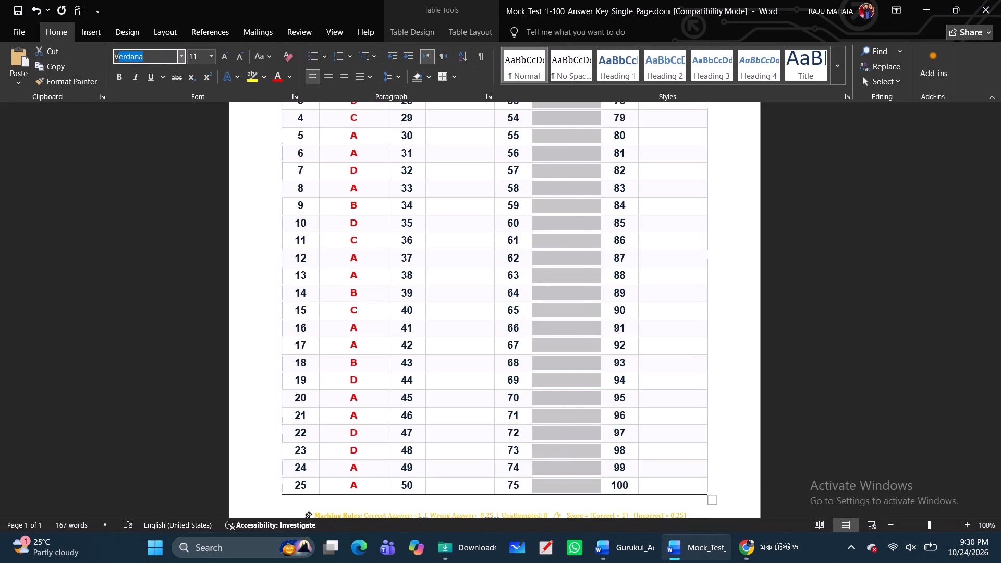
key(Return)
click(122, 78)
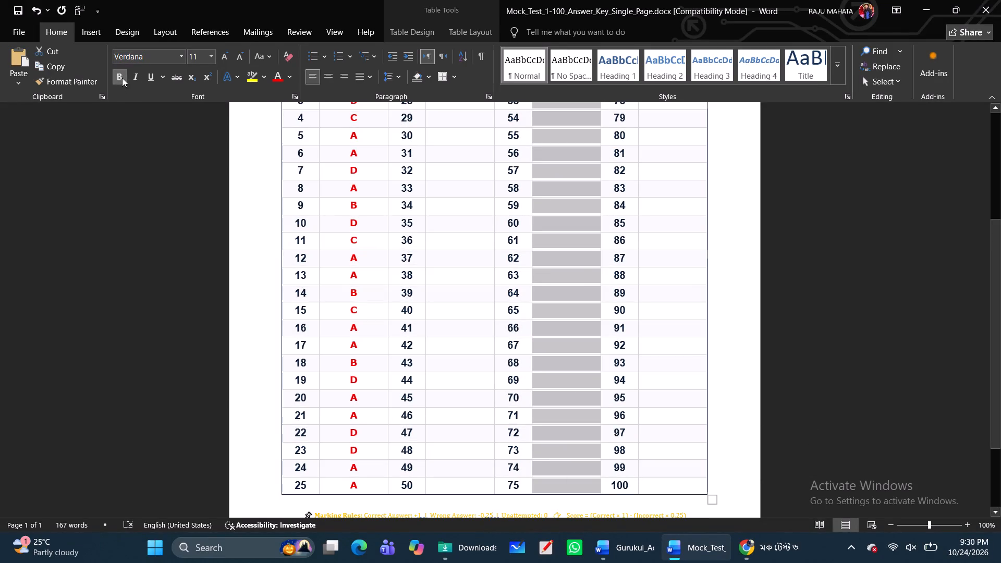
click(330, 77)
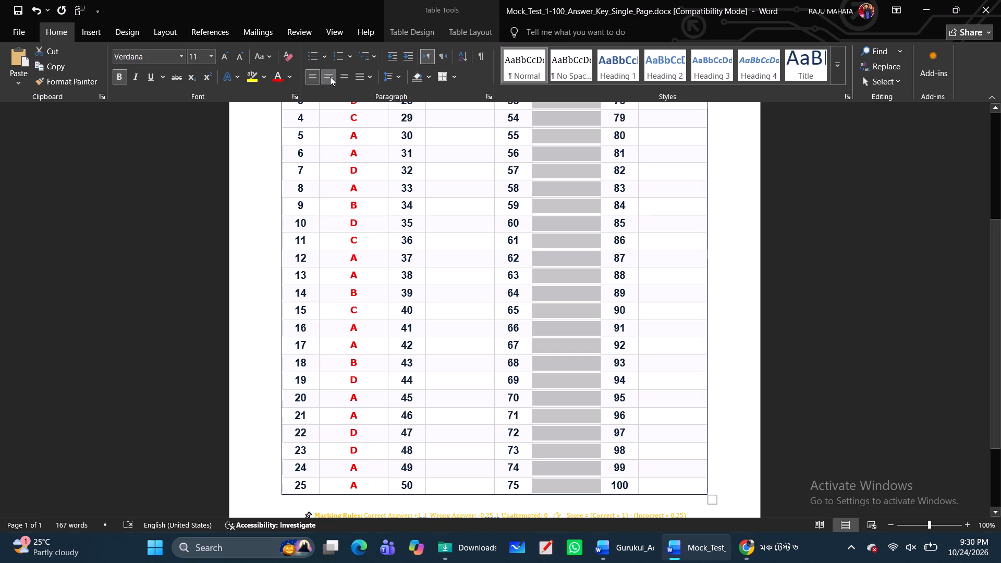
scroll(692, 154, up, 3)
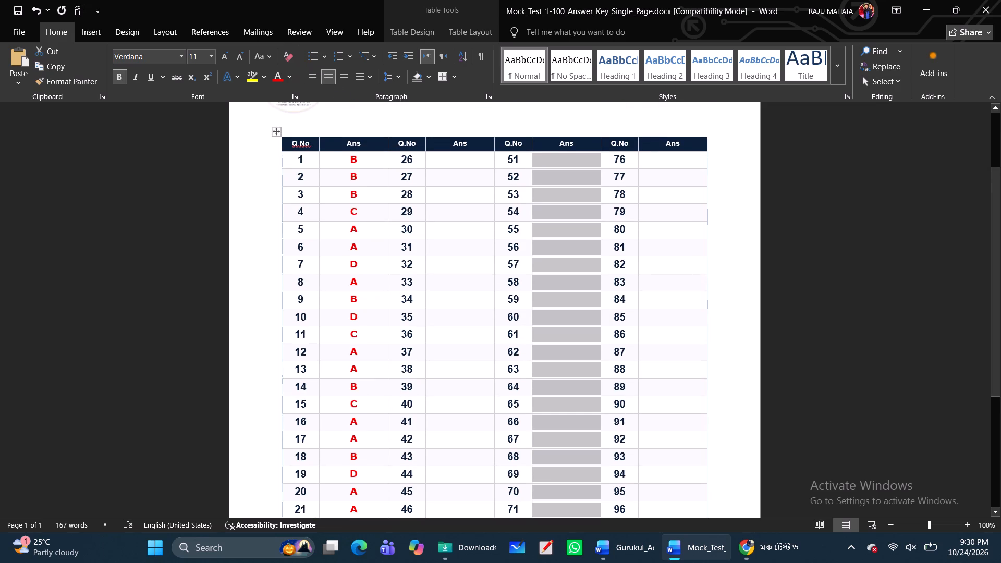
Format the empty answer cells for questions 76 to 100 in the fourth Ans column as bold, centred Verdana.
drag(654, 159, 657, 389)
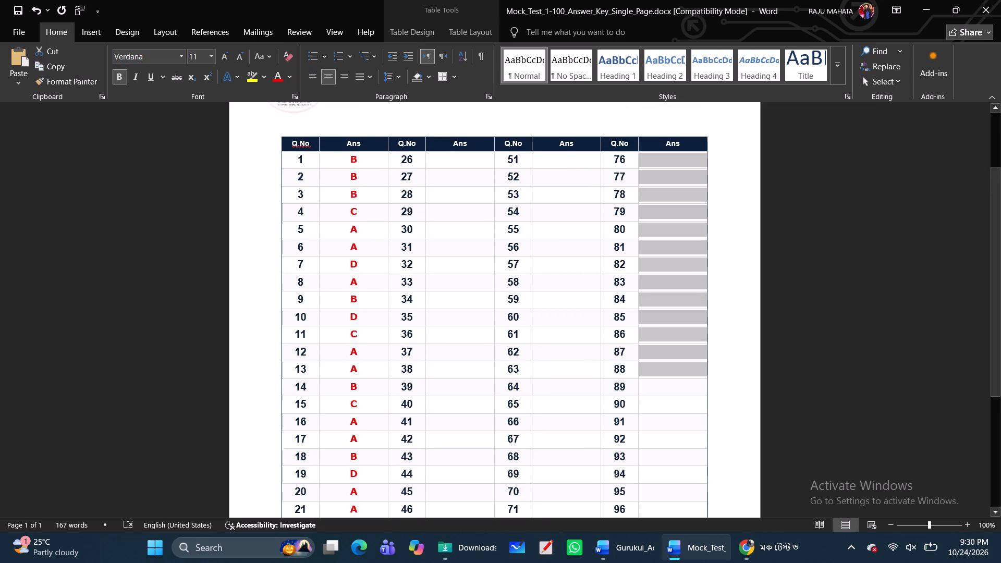
drag(657, 389, 667, 489)
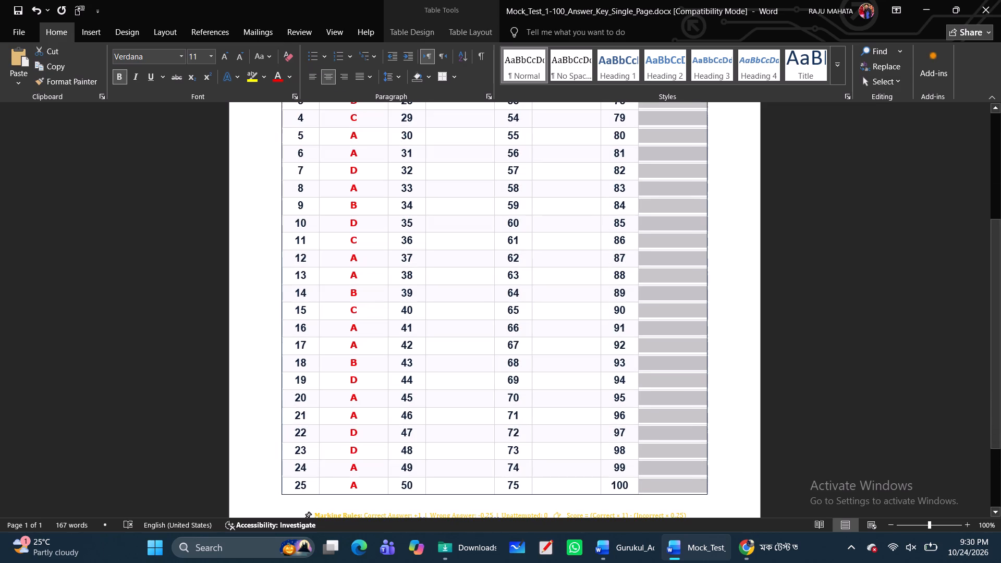
drag(667, 489, 667, 488)
click(129, 48)
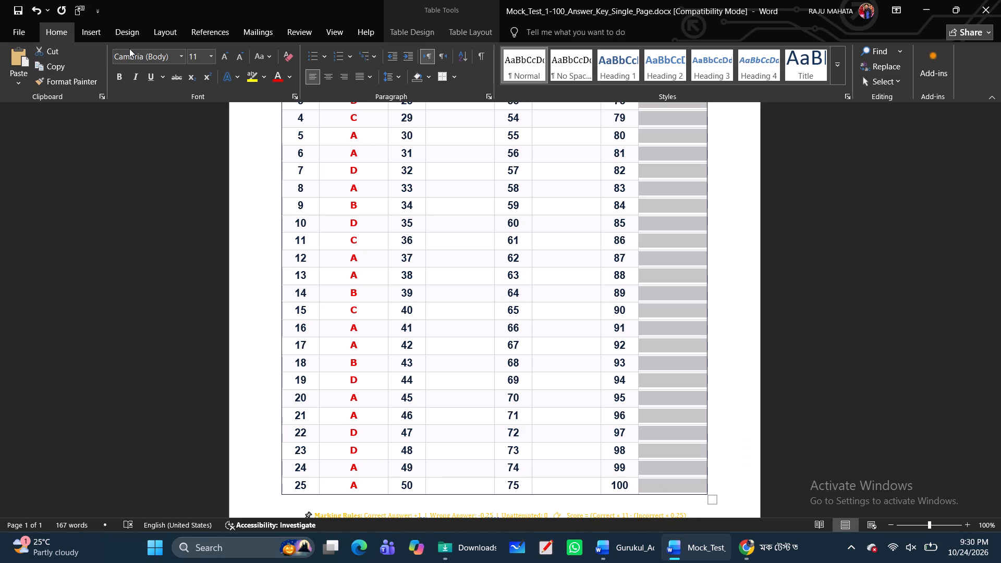
click(134, 53)
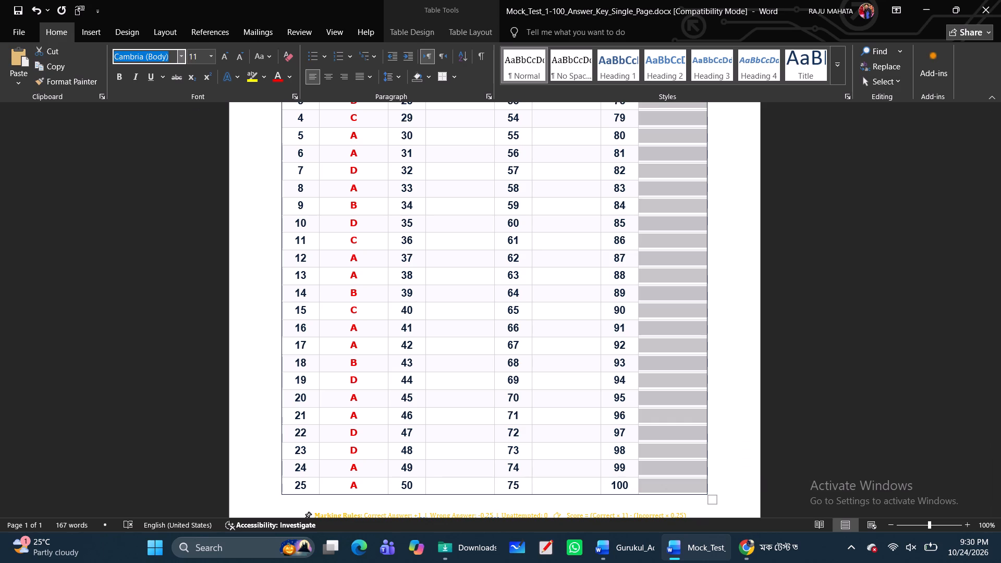
key(v)
click(120, 76)
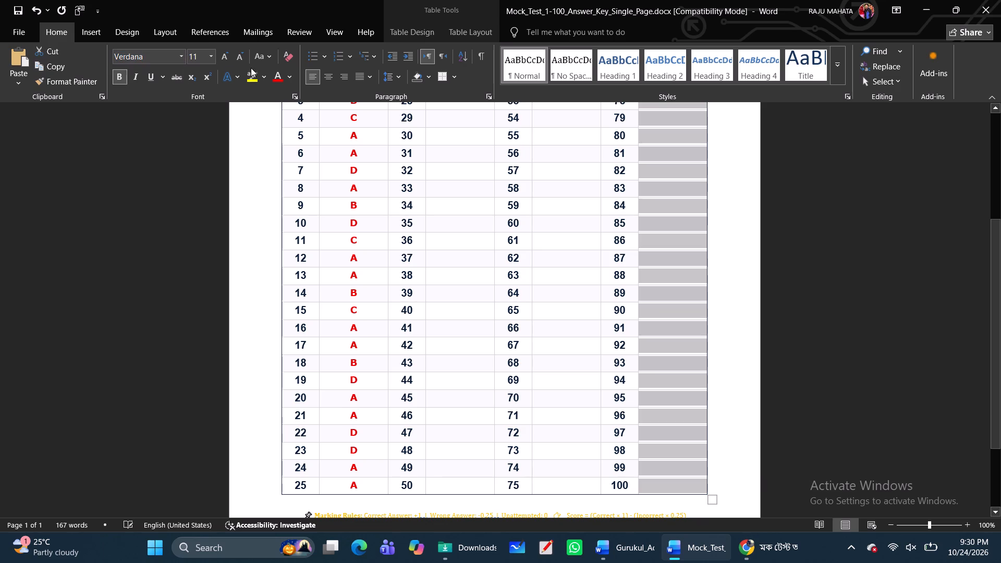
click(328, 77)
Fill in the answers for questions 26 to 30 as A, D, A, D, A.
scroll(557, 222, up, 4)
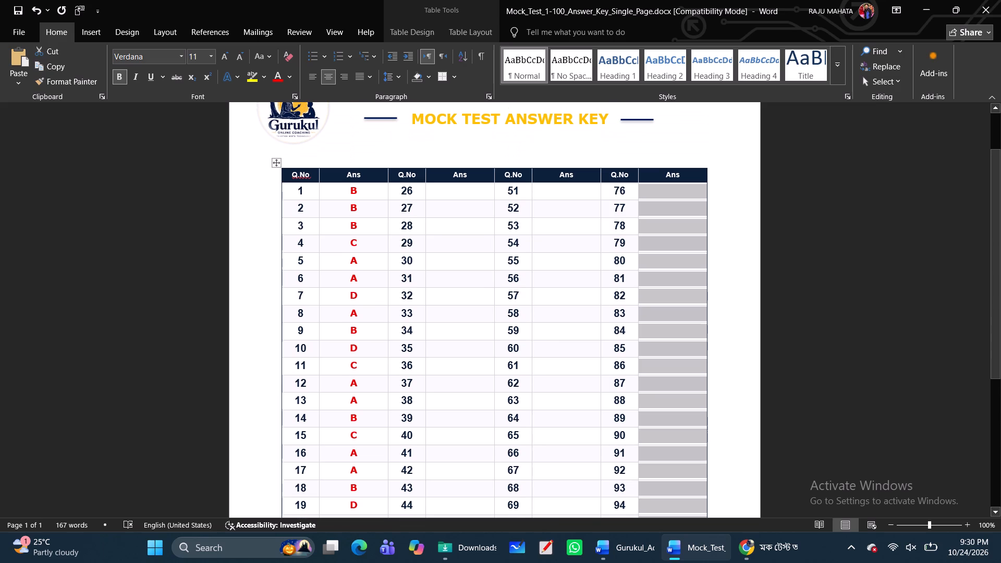
click(454, 192)
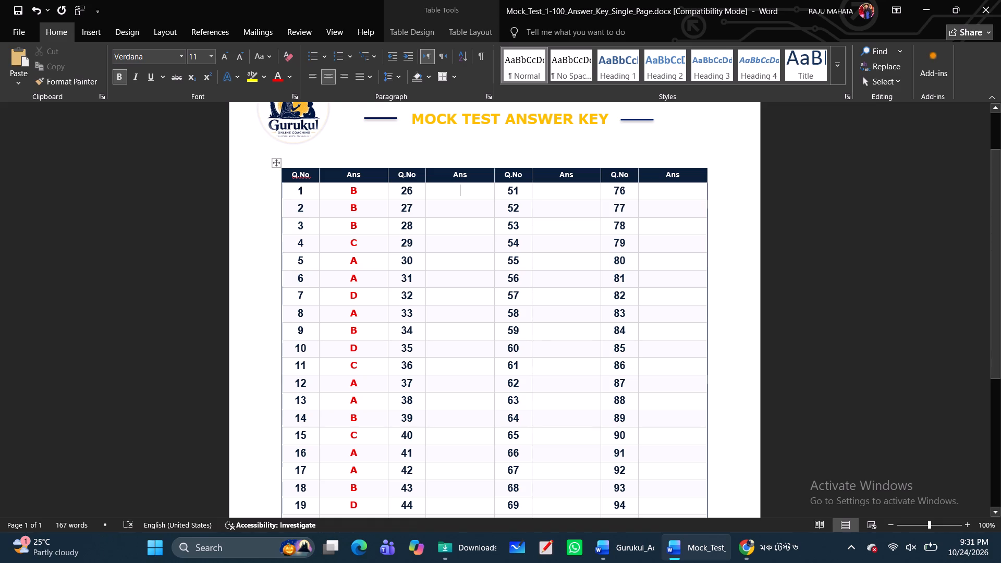
key(a)
click(458, 215)
key(d)
click(459, 229)
key(a)
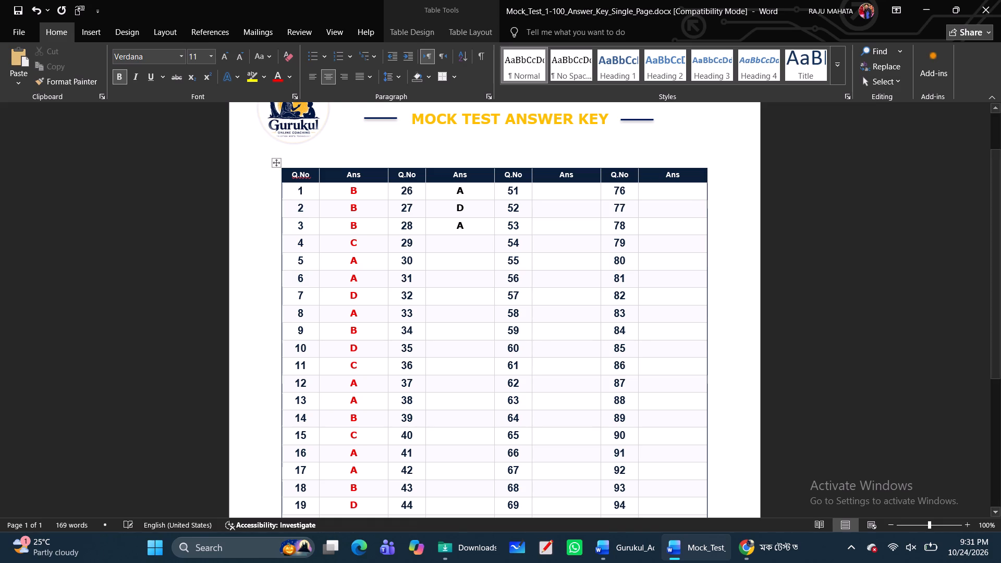
click(461, 236)
click(460, 244)
key(d)
click(459, 262)
key(a)
Fill in the answers for questions 31 to 35 as A, B, C, C, A.
click(459, 283)
key(a)
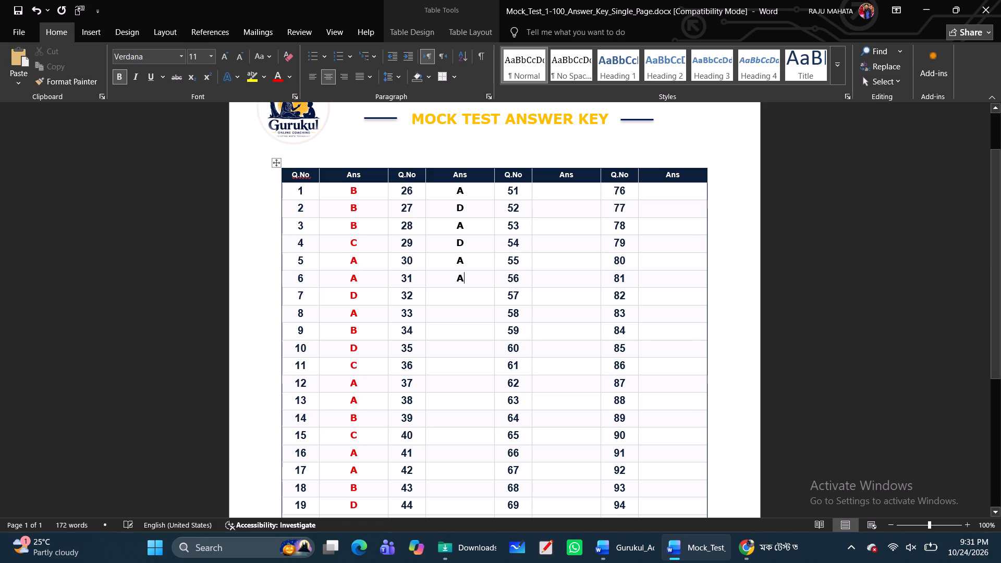
click(458, 297)
key(b)
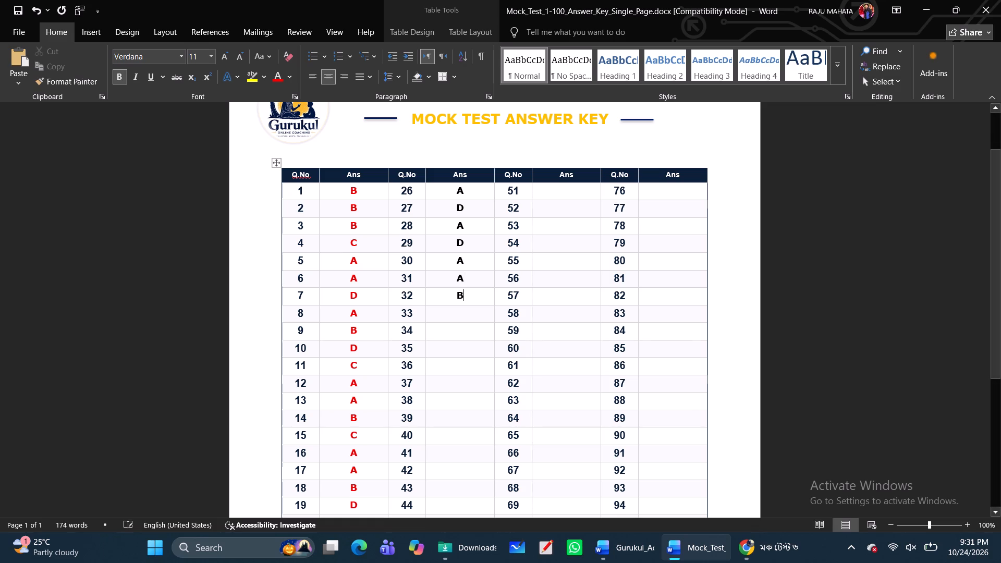
click(460, 317)
key(c)
click(458, 326)
key(c)
click(461, 352)
key(a)
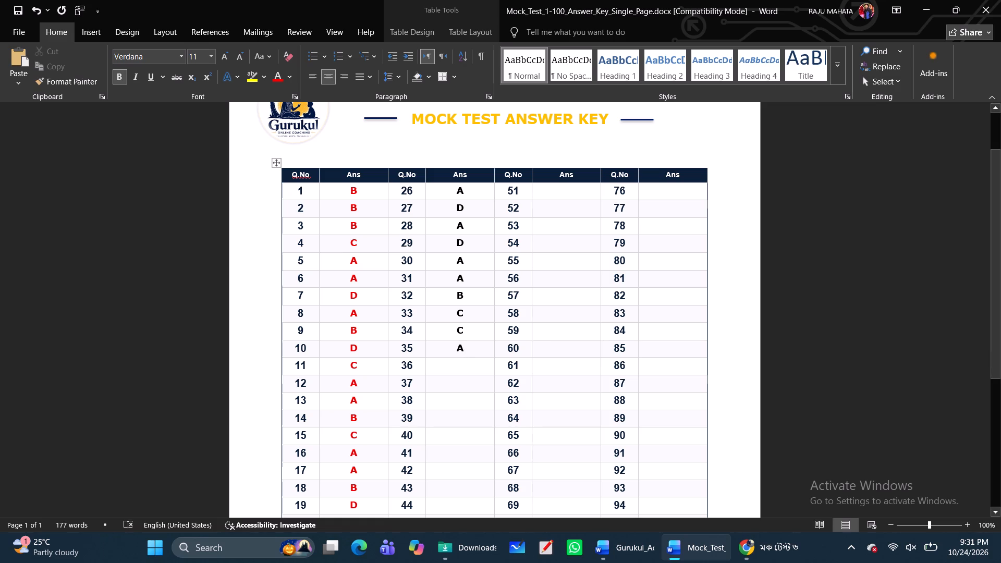
Fill in the answers for questions 36 to 40 as A, C, D, D, A.
click(460, 368)
key(a)
click(463, 384)
key(c)
click(456, 398)
key(d)
click(459, 417)
key(d)
click(460, 435)
key(a)
Fill in the answers for questions 41 to 45 as B, A, B, D, C.
scroll(460, 405, down, 4)
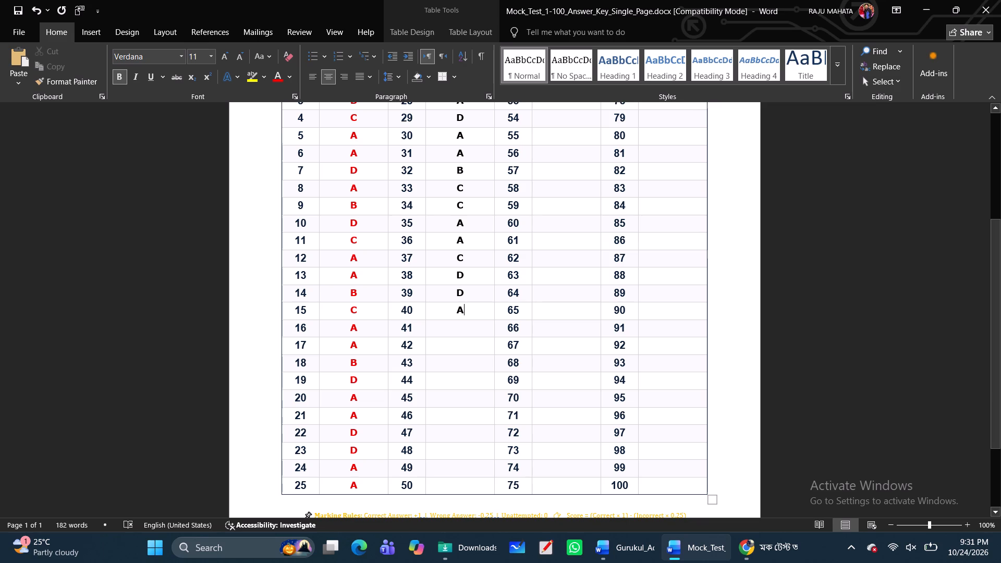
click(461, 327)
key(b)
click(458, 345)
key(a)
click(461, 361)
key(b)
click(458, 385)
key(d)
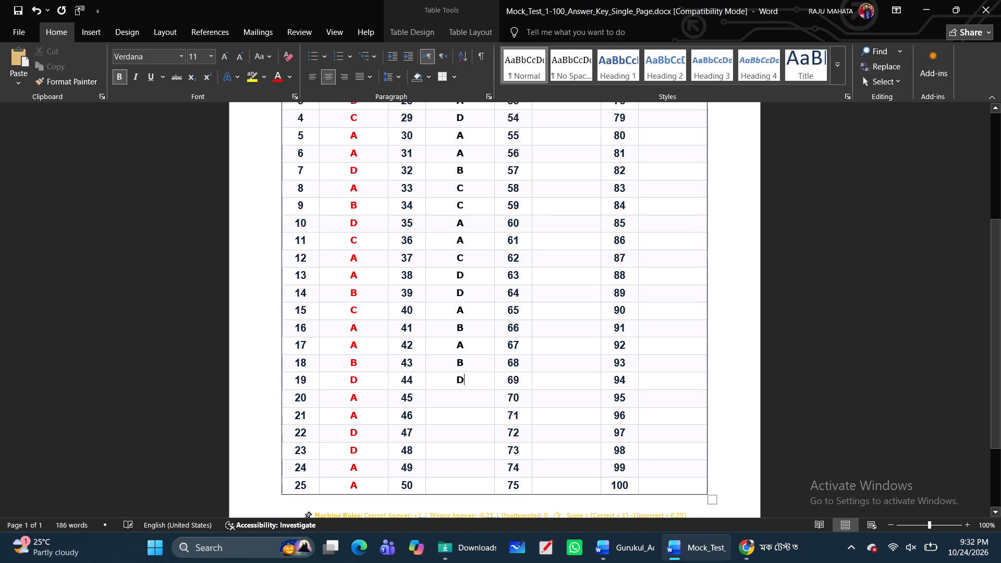
click(458, 400)
key(c)
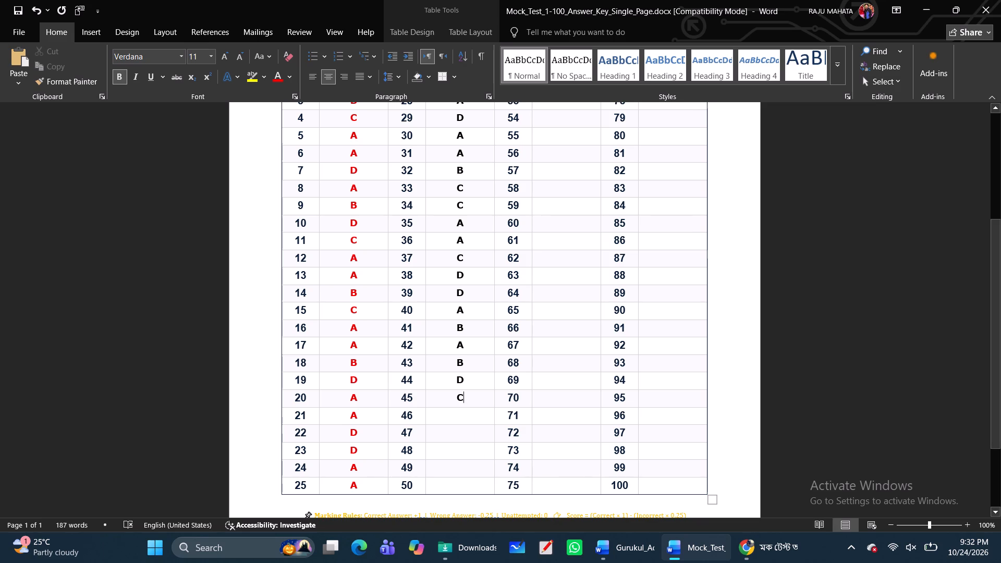
Fill in the answers for questions 46 to 50 as B, C, B, C, A.
click(458, 416)
key(b)
click(457, 431)
key(c)
click(458, 452)
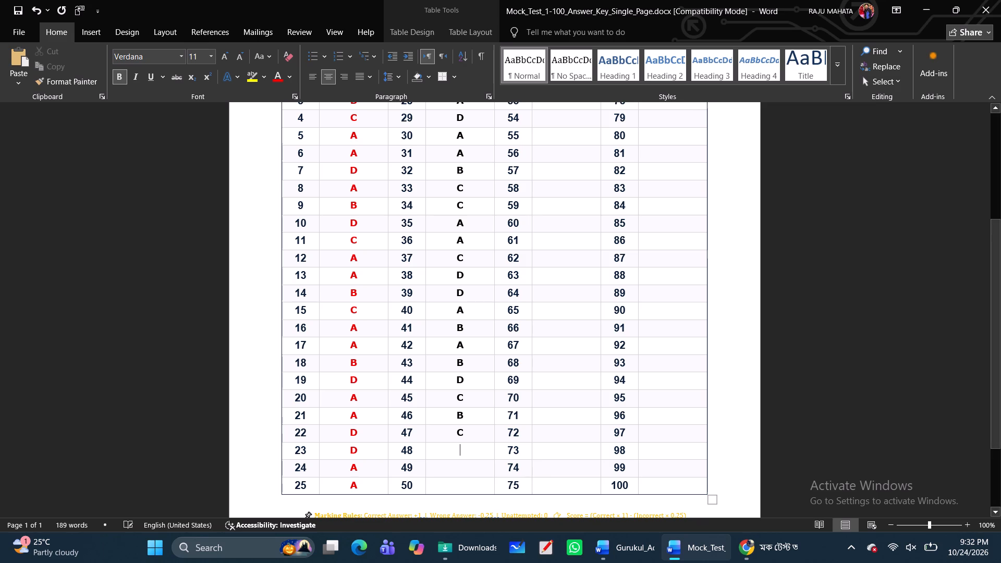
key(b)
click(458, 462)
key(c)
click(458, 482)
key(a)
Fill in the answers for questions 51 to 55 as B, D, C, A, A.
scroll(499, 401, up, 6)
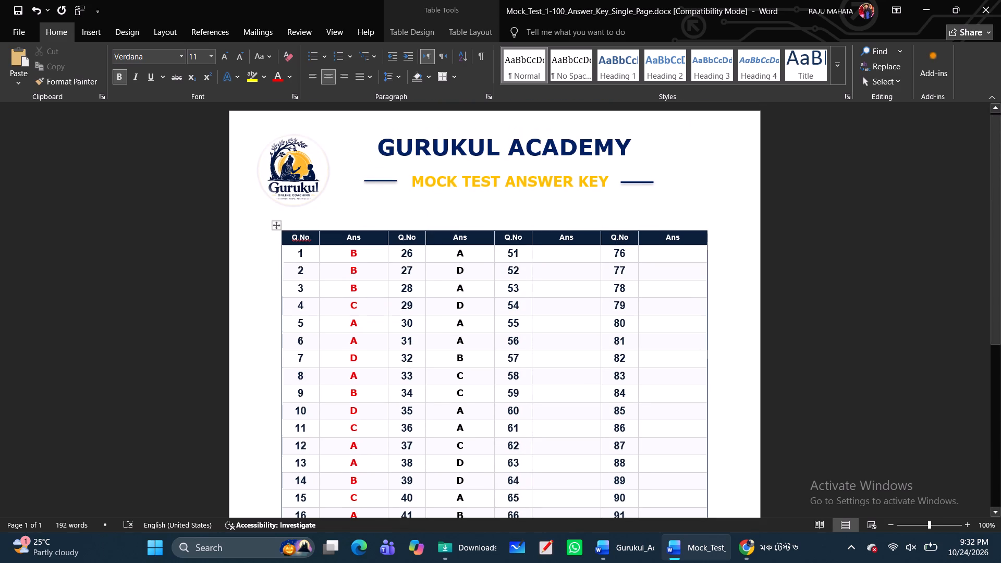
click(561, 253)
click(565, 253)
key(b)
click(566, 271)
key(d)
click(567, 292)
key(c)
click(567, 313)
key(a)
click(566, 326)
key(a)
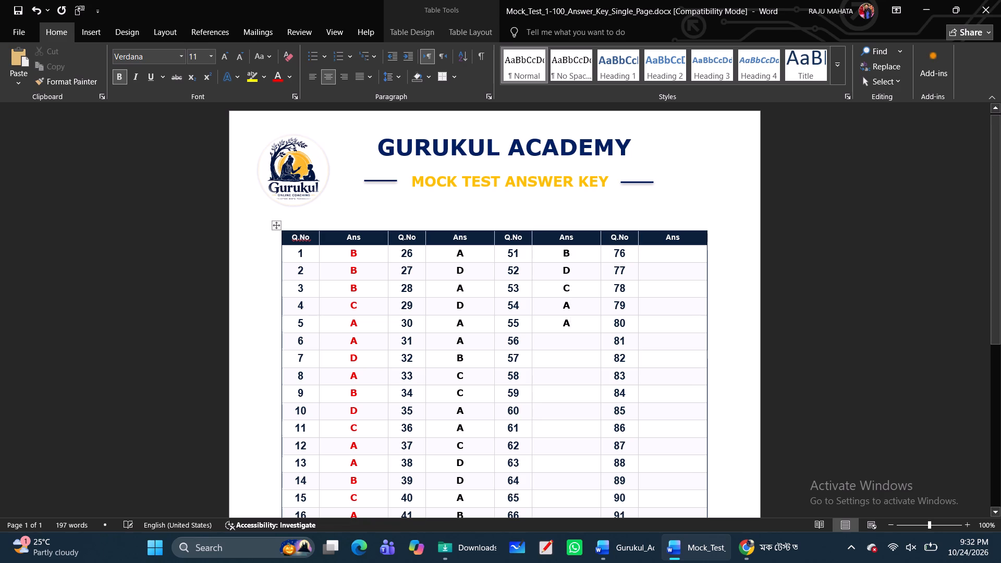
Fill in the answers for questions 56 to 60 as C, D, D, B, C.
click(563, 342)
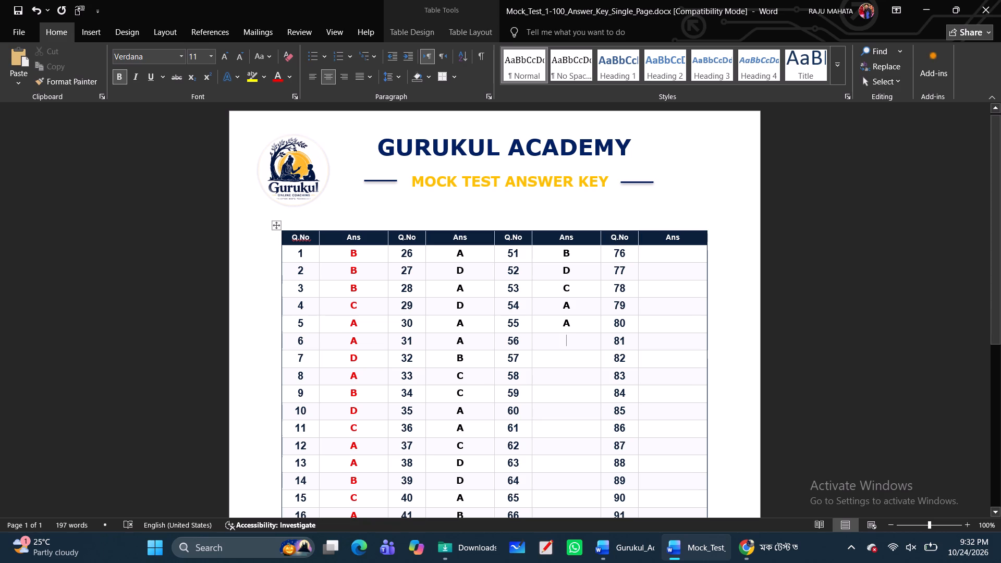
click(561, 346)
key(c)
click(565, 361)
key(d)
click(565, 382)
key(d)
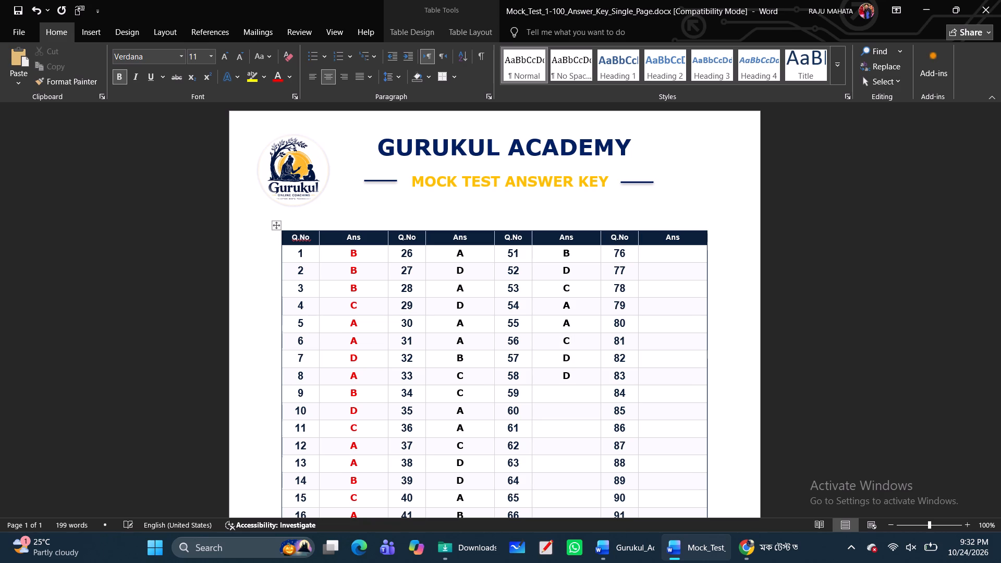
click(568, 394)
key(b)
click(570, 408)
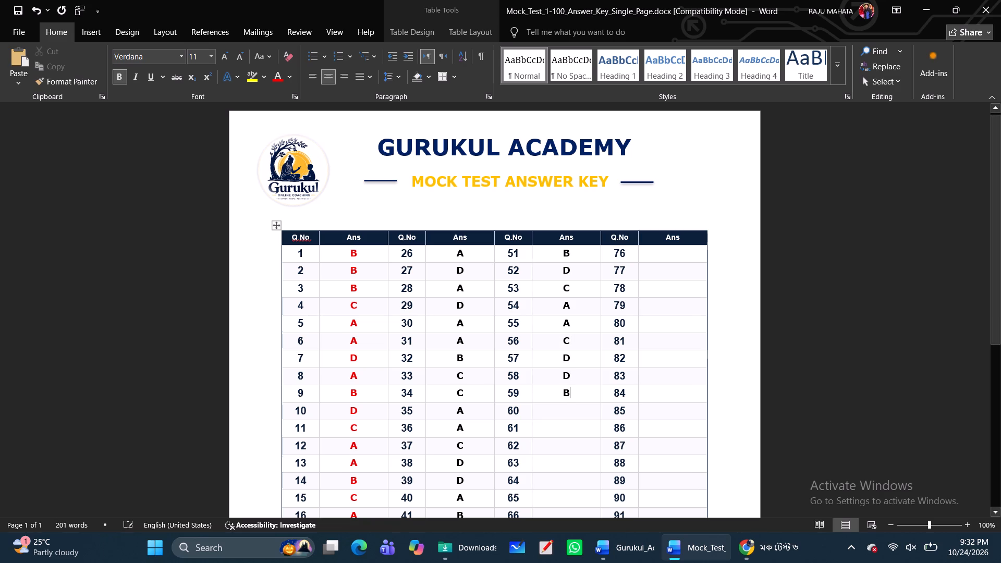
key(c)
Fill in the answers for questions 61 to 65 as B, D, D, C, C.
click(570, 434)
key(b)
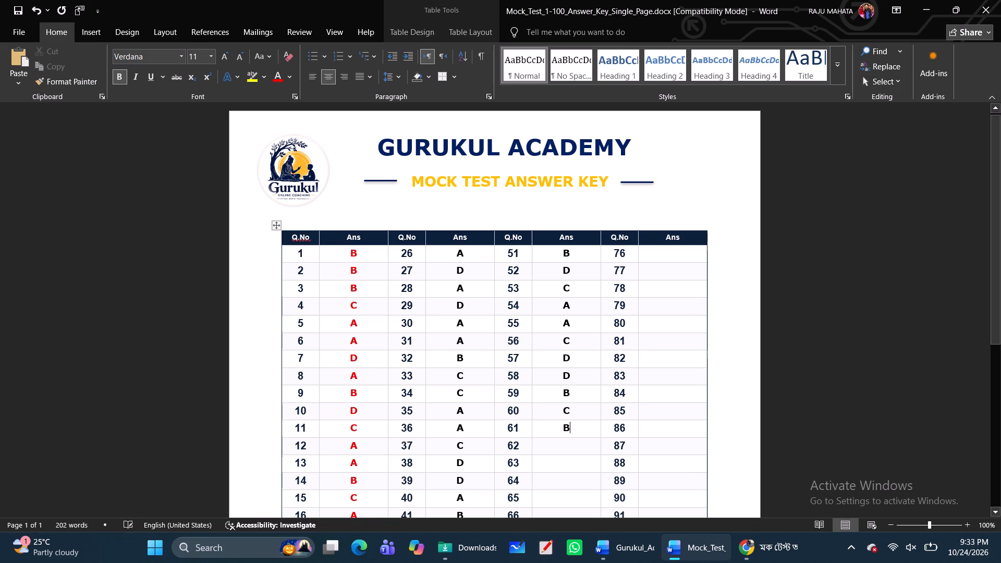
click(568, 449)
key(d)
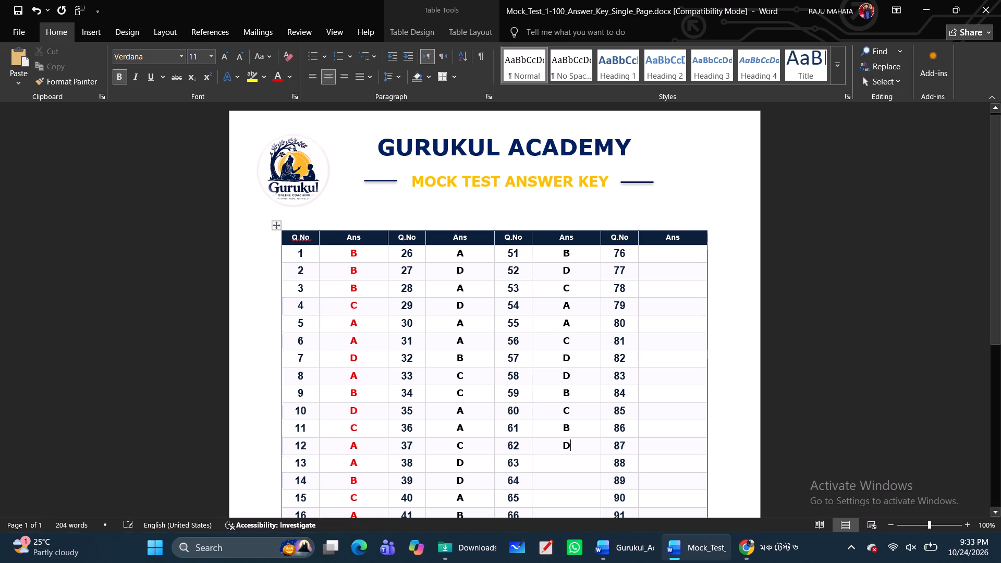
click(568, 465)
key(d)
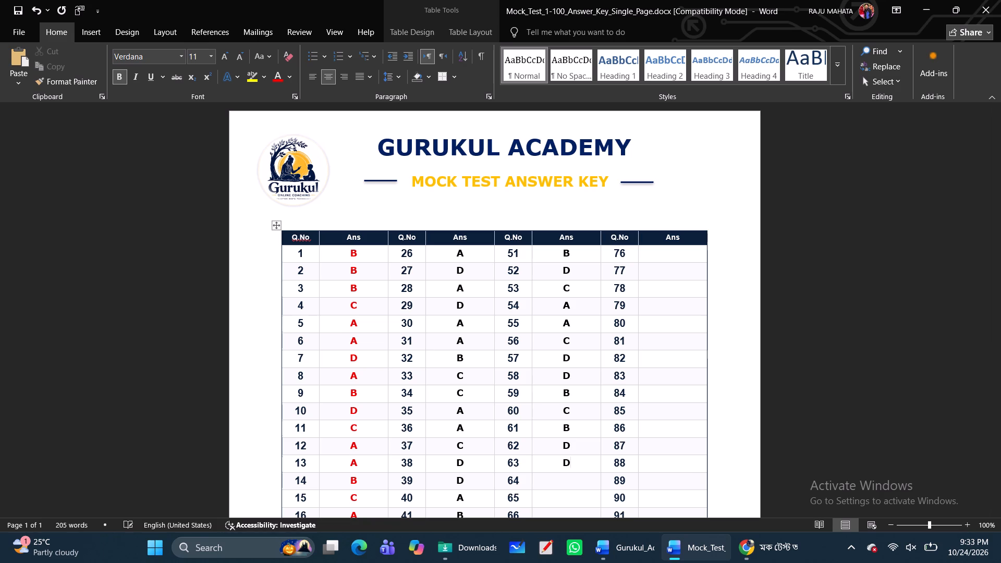
scroll(564, 462, down, 2)
click(568, 421)
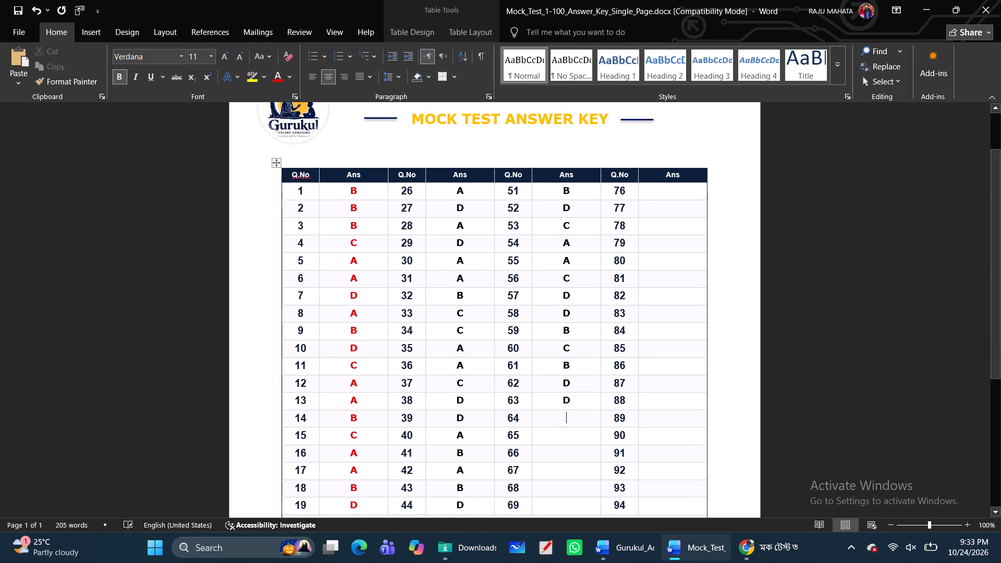
key(c)
click(569, 437)
key(c)
Fill in the answers for questions 66 to 70 as A, C, B, B, D.
scroll(563, 415, down, 5)
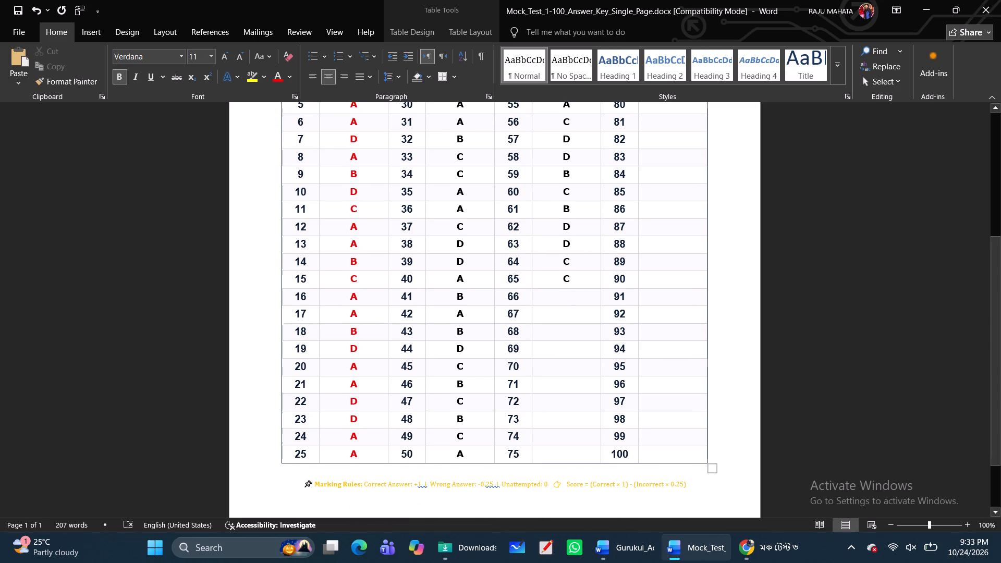
click(567, 297)
key(a)
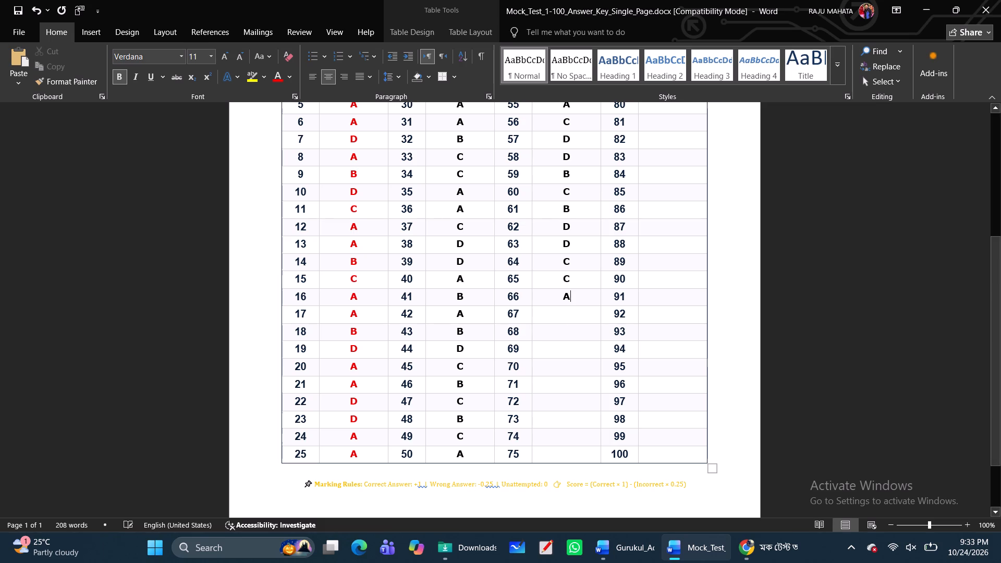
click(569, 313)
key(c)
click(566, 336)
key(b)
click(566, 356)
key(b)
click(567, 370)
key(d)
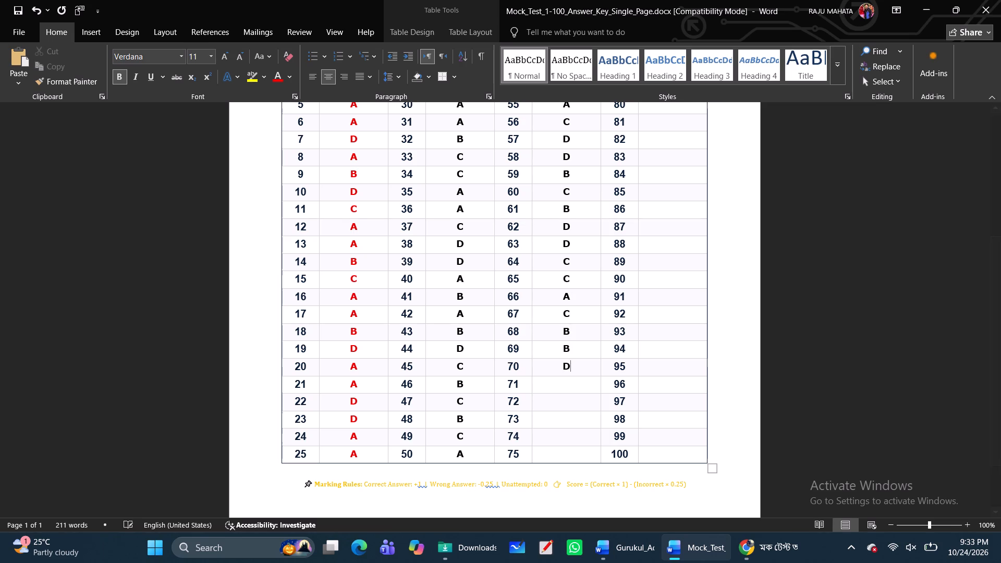
Fill in the answers for questions 71 to 75 as C, A, D, C, A.
click(566, 386)
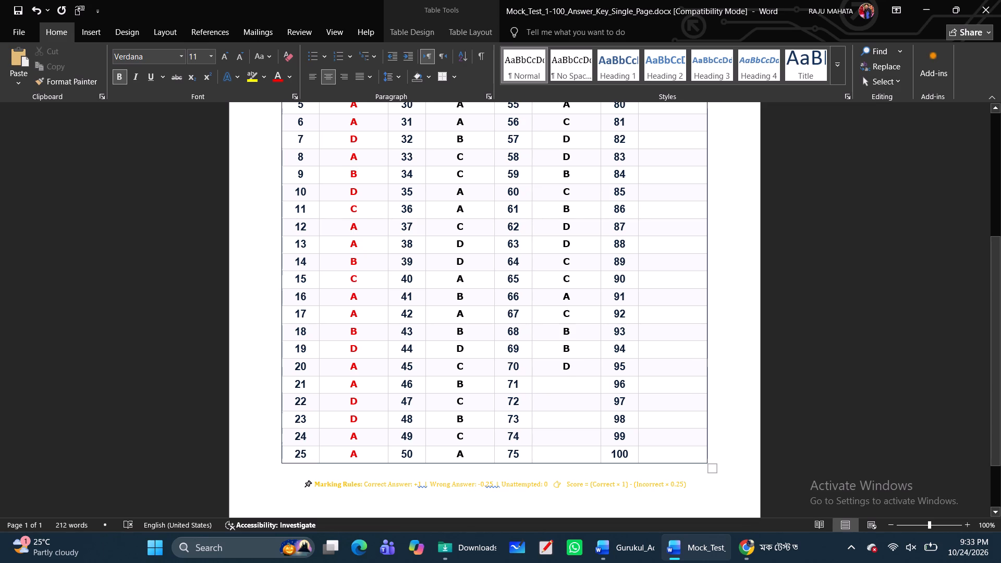
key(c)
click(565, 403)
key(a)
click(566, 419)
key(d)
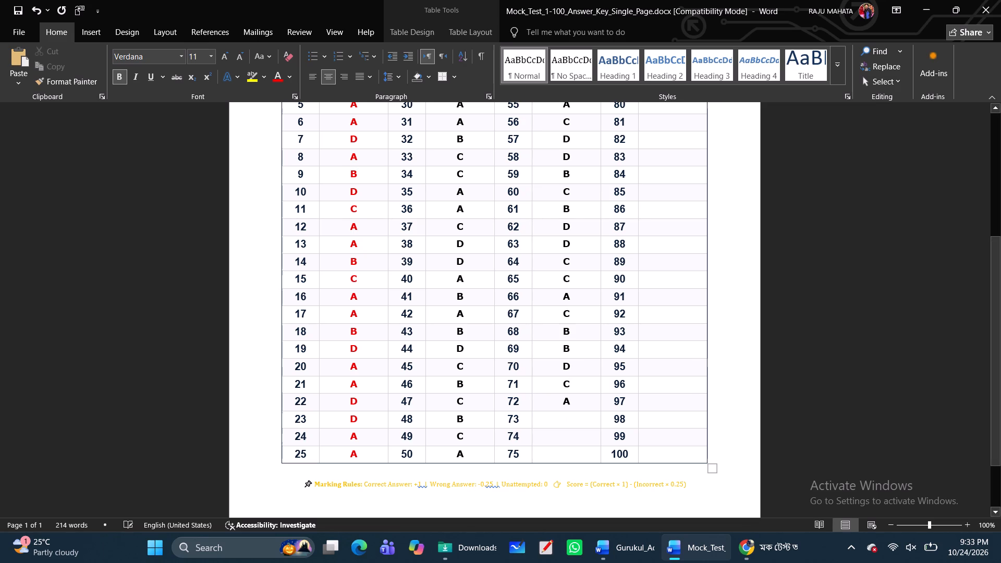
click(567, 439)
key(c)
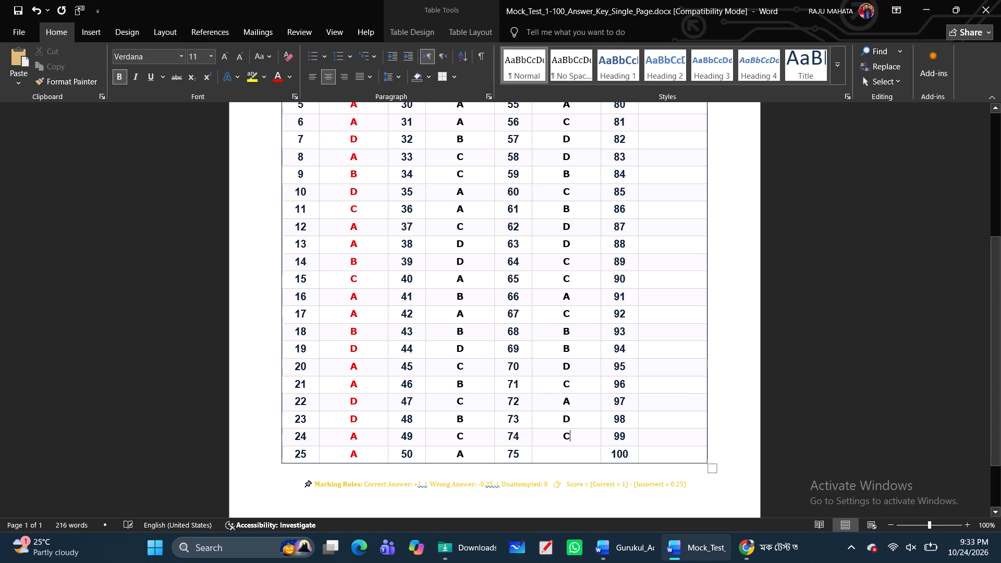
click(567, 448)
key(a)
Fill in the answers for questions 76 to 80 as B, B, B, A, A.
scroll(655, 382, up, 4)
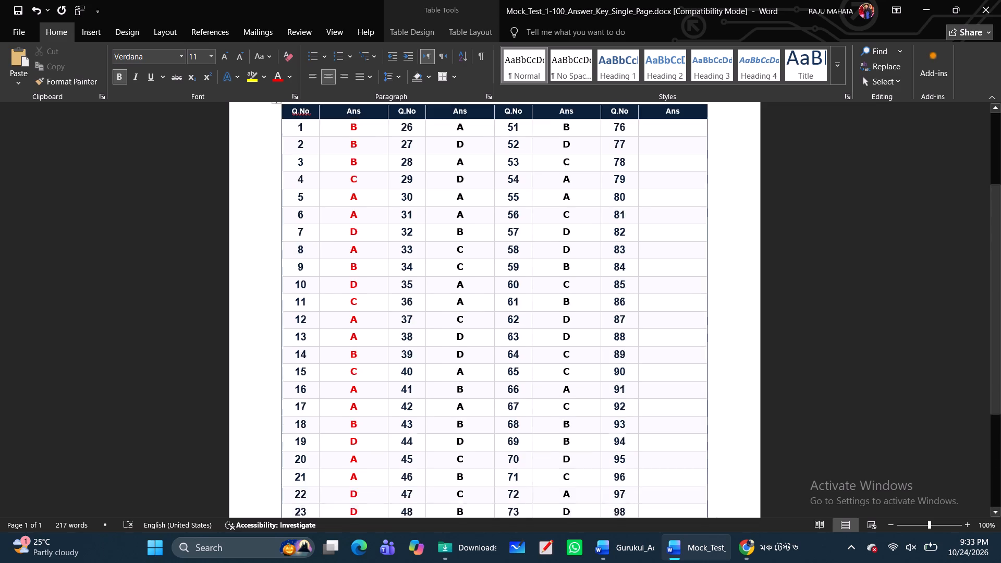
scroll(655, 380, up, 3)
click(665, 258)
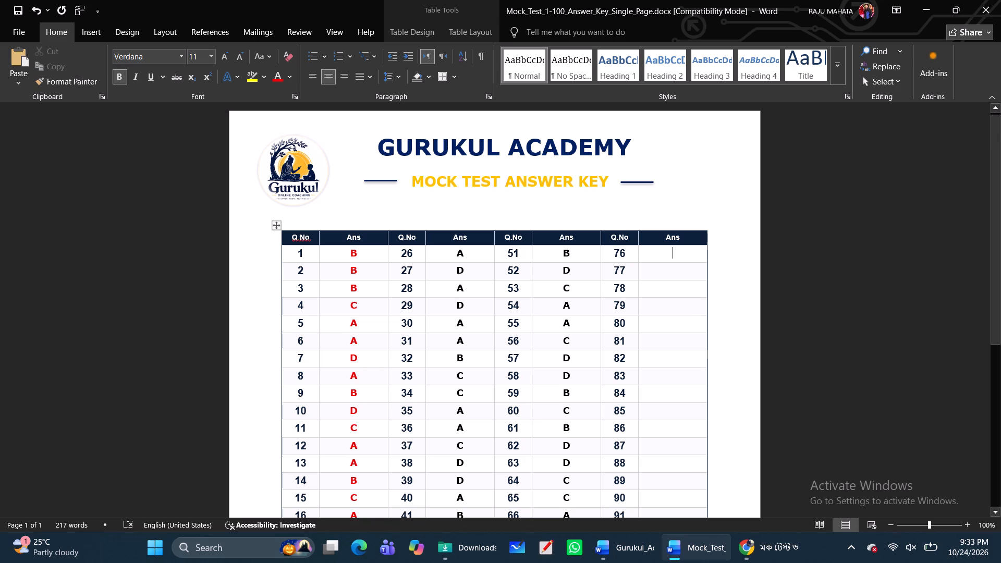
key(b)
click(672, 276)
key(b)
click(673, 295)
key(b)
click(672, 314)
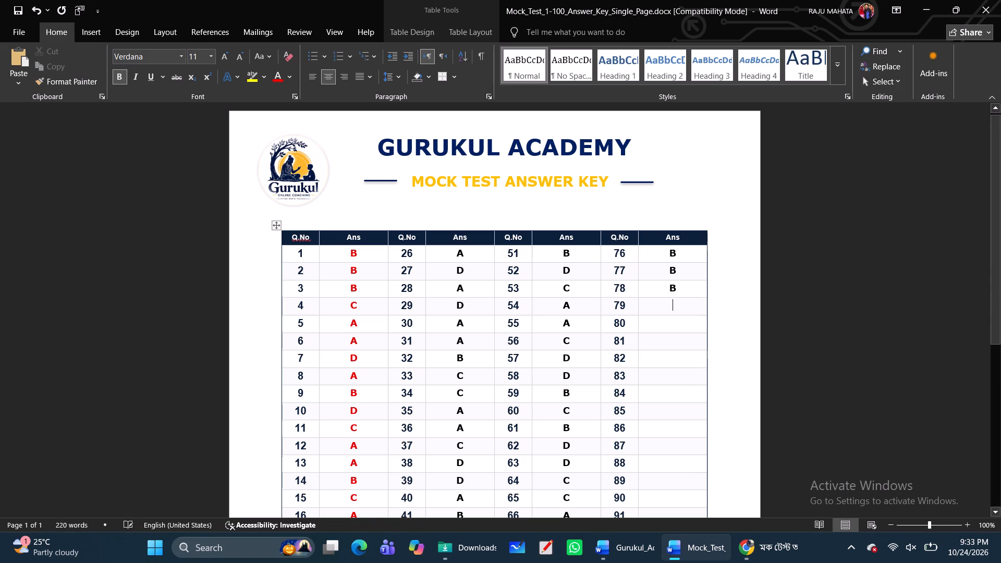
key(a)
click(670, 326)
key(a)
Fill in the answers for questions 81 to 85 as C, A, B, B, C.
click(676, 339)
key(c)
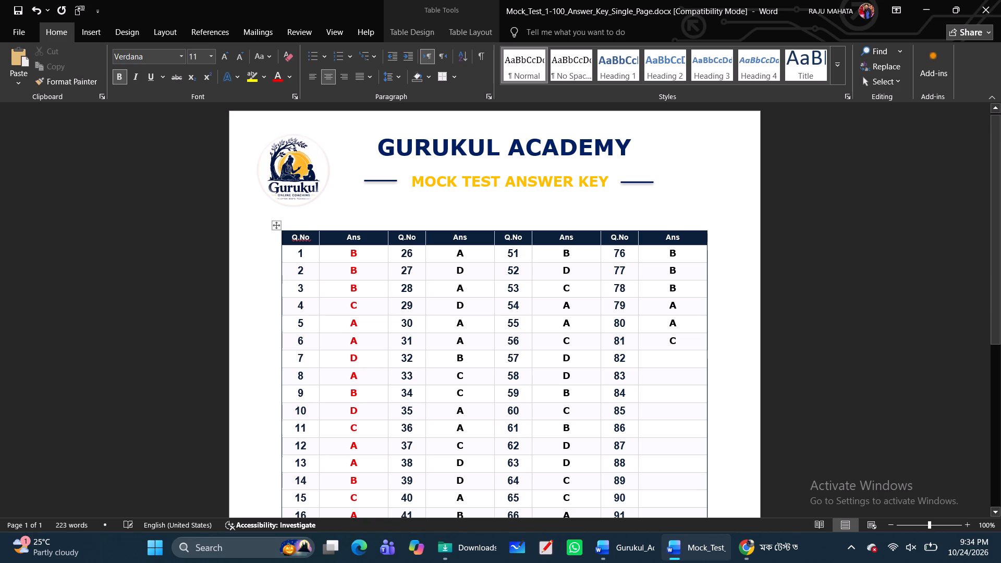
click(675, 360)
key(a)
click(670, 375)
key(b)
click(672, 400)
key(b)
click(675, 414)
key(c)
Fill in the answers for questions 86 to 90 as A, C, D, A, B.
click(675, 430)
scroll(676, 432, down, 6)
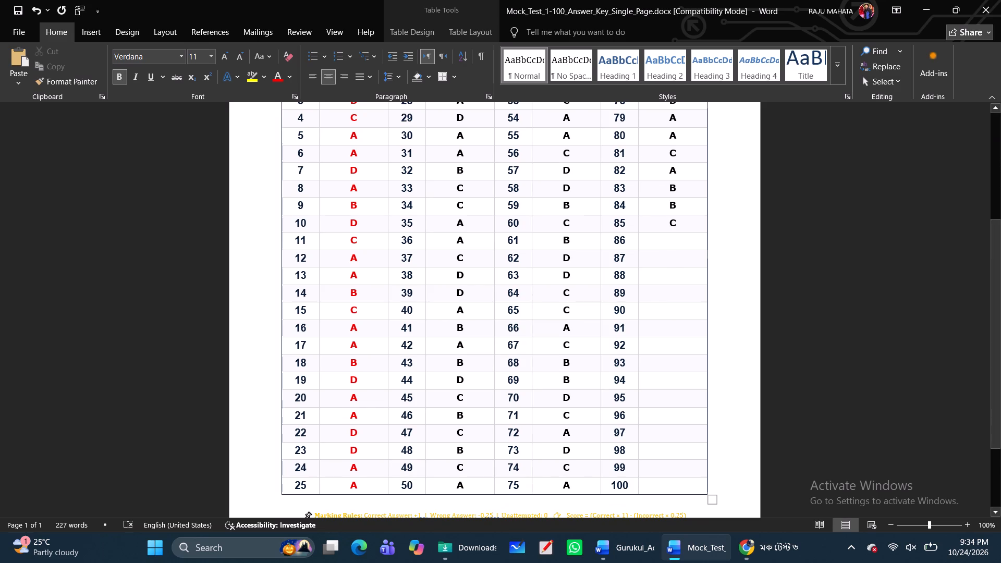
key(a)
click(673, 261)
key(c)
click(673, 278)
key(d)
click(672, 299)
key(a)
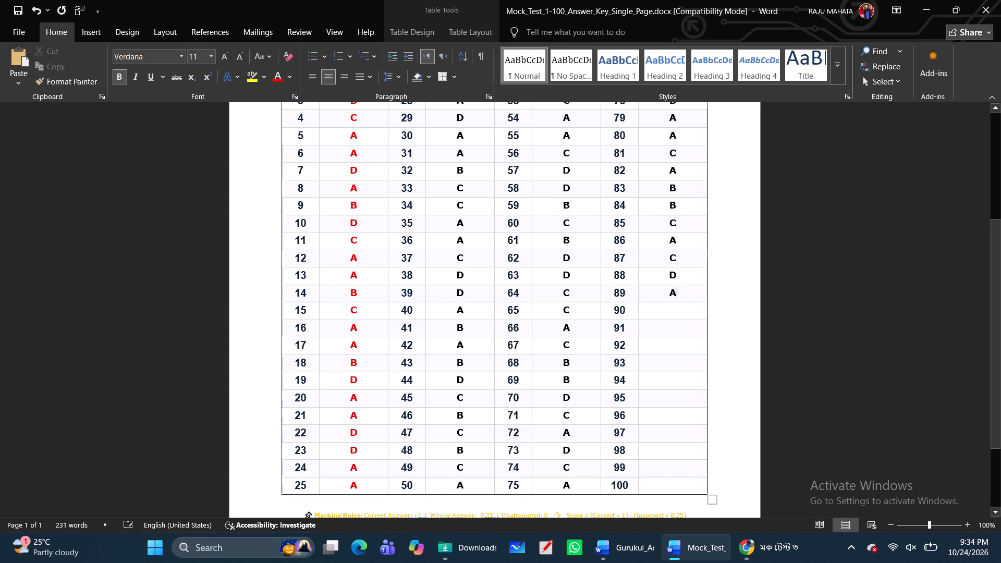
click(672, 313)
key(b)
Fill in the answers for questions 91 to 95 as B, C, B, C, B.
click(673, 330)
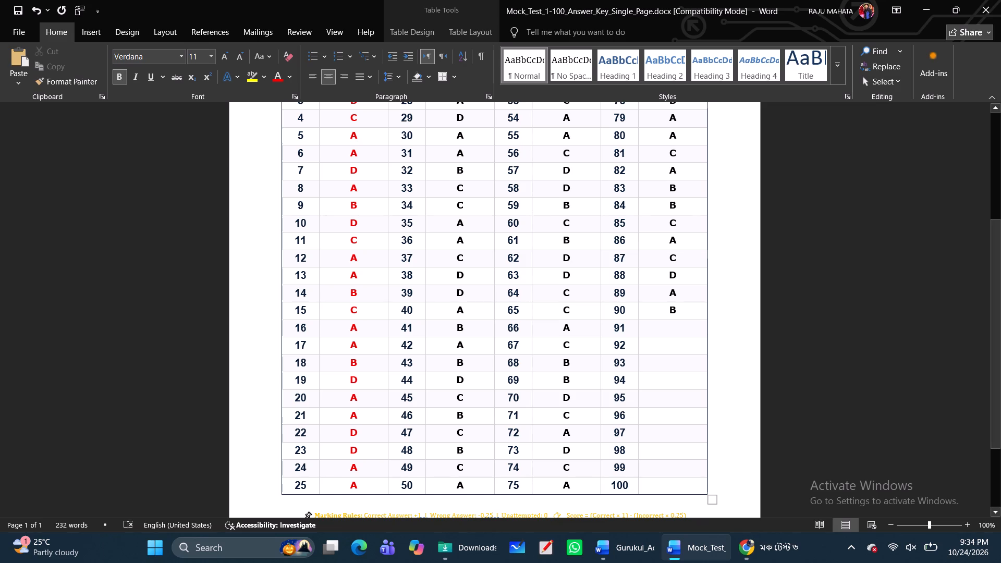
key(b)
click(672, 354)
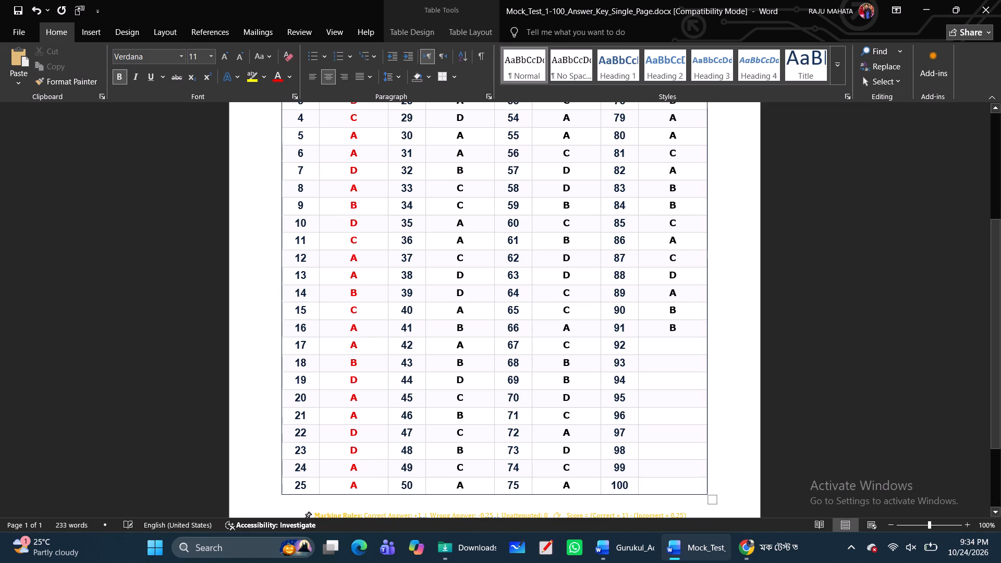
key(c)
click(674, 361)
key(b)
click(673, 380)
key(c)
click(671, 404)
key(b)
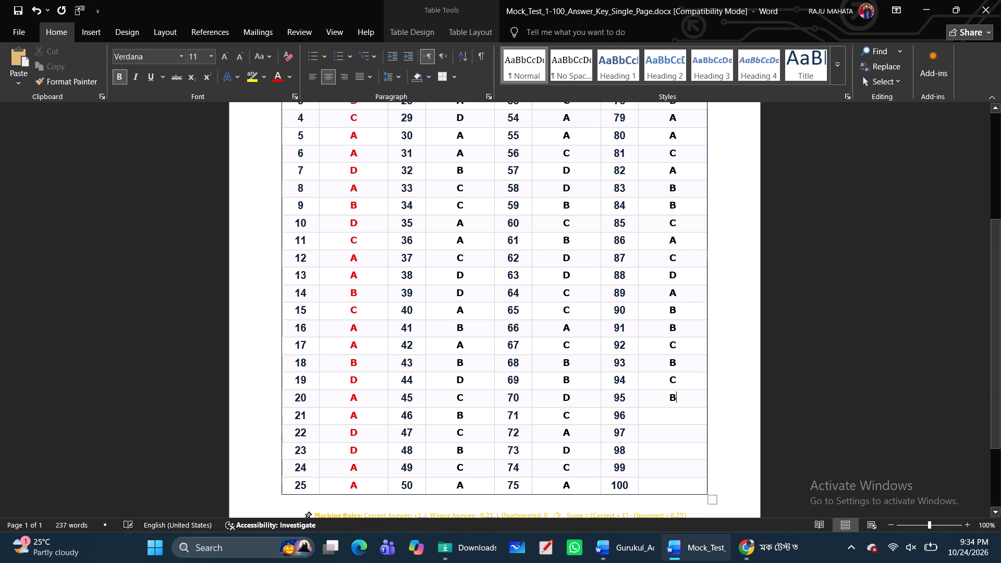
Fill in the answers for questions 96 to 100 as A, B, B, A, B.
click(670, 418)
key(a)
click(675, 437)
key(b)
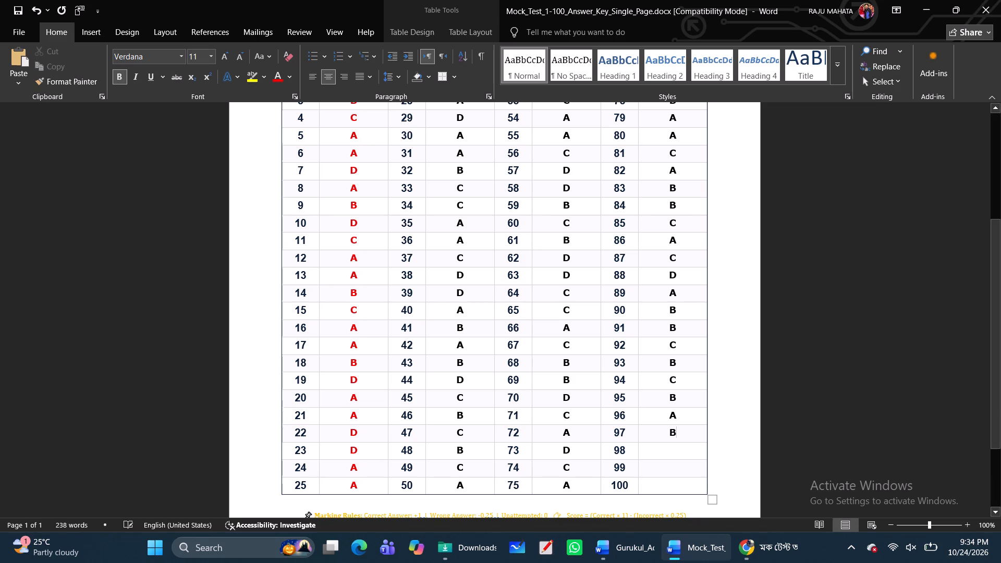
click(675, 451)
key(b)
click(672, 468)
key(a)
click(670, 492)
key(b)
Colour the answers for questions 26 to 50 red, matching the first answer column.
scroll(498, 363, up, 5)
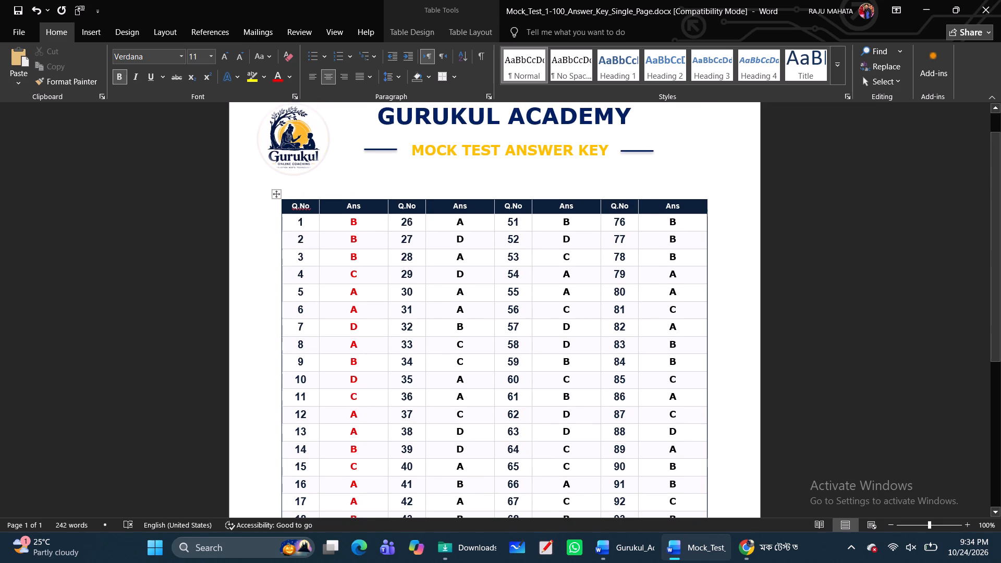
drag(449, 219, 459, 510)
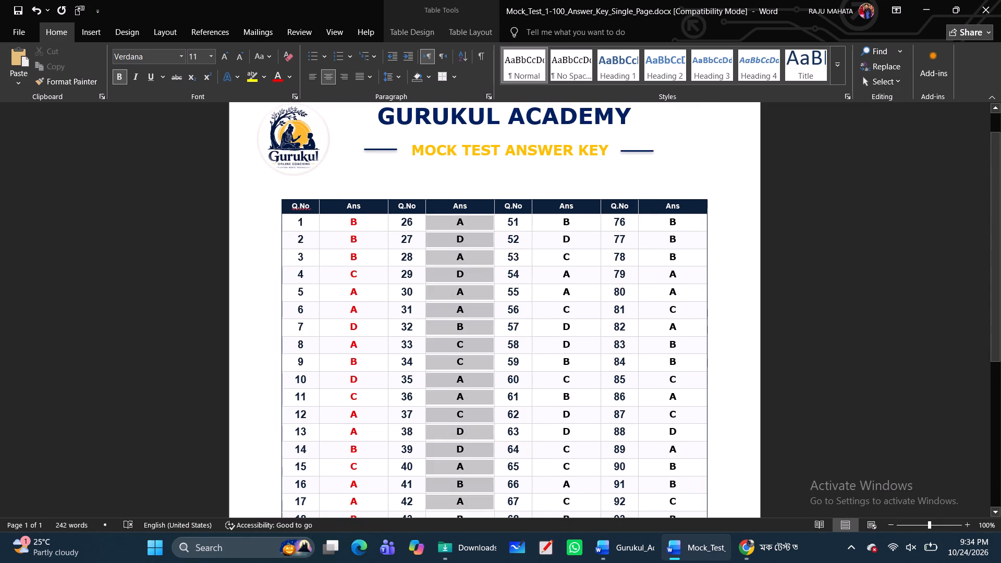
drag(459, 510, 463, 456)
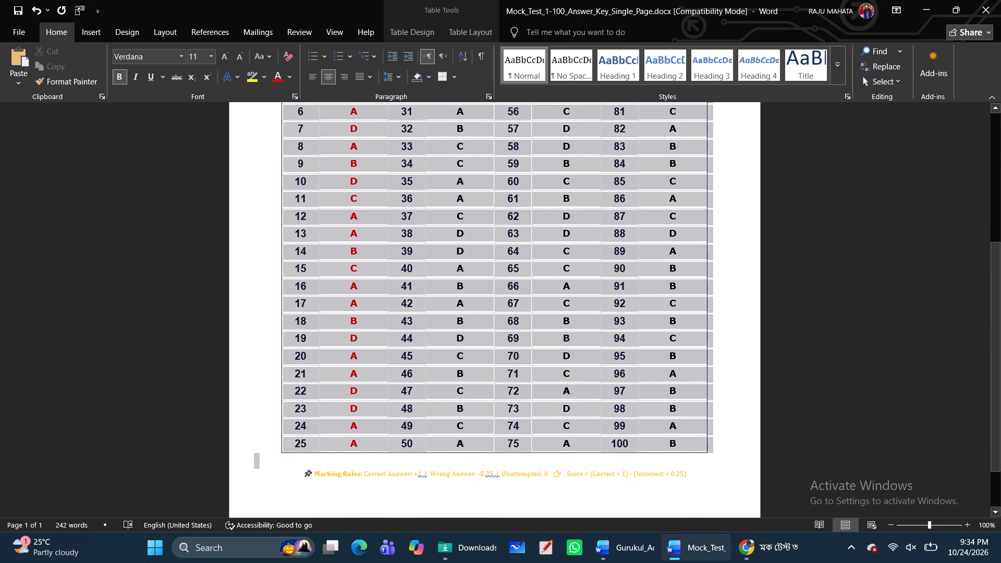
drag(463, 456, 464, 449)
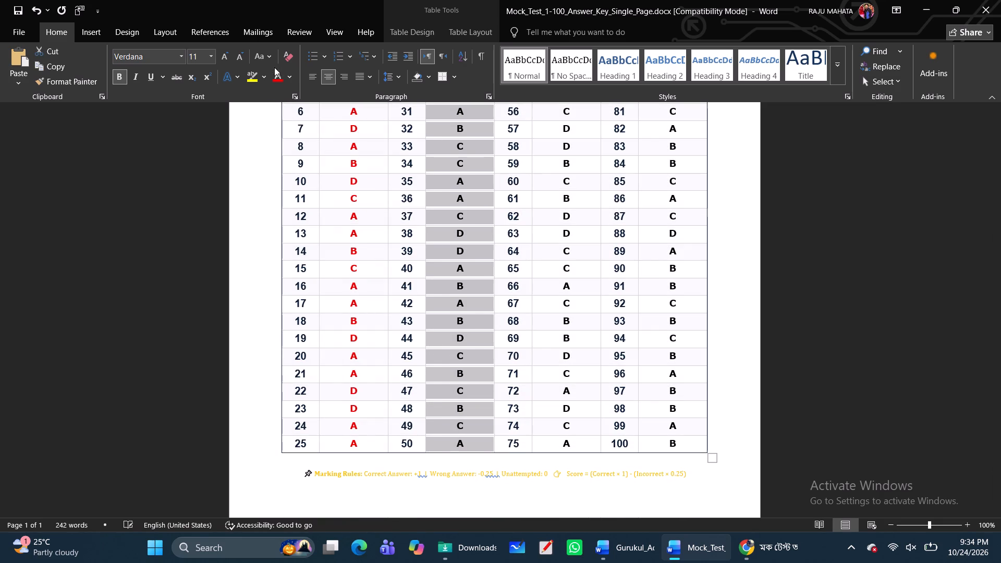
click(276, 73)
Colour the answers for questions 51 to 75 red.
scroll(531, 226, up, 3)
scroll(560, 150, up, 1)
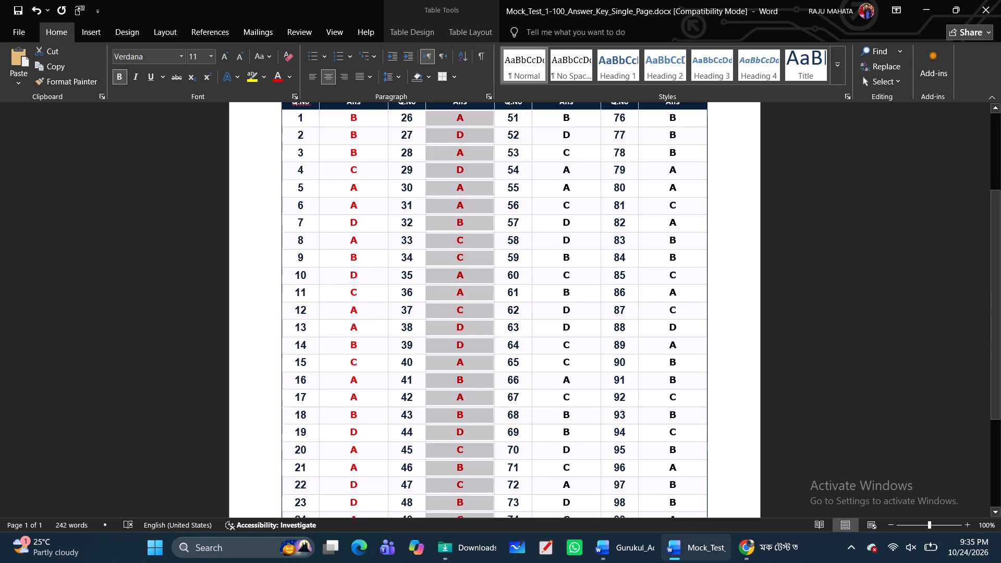
scroll(560, 150, up, 1)
drag(562, 178, 569, 478)
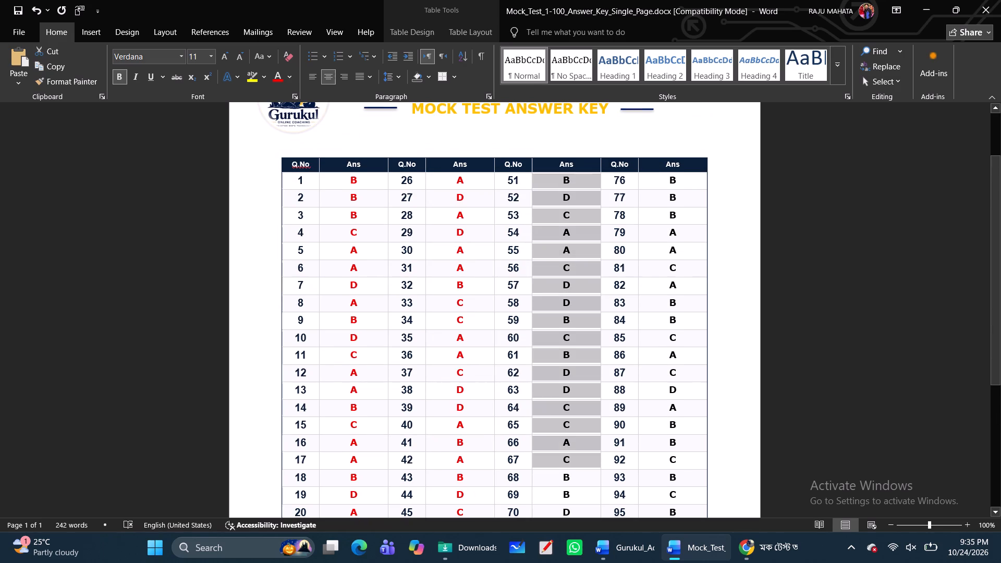
drag(569, 478, 566, 496)
click(279, 76)
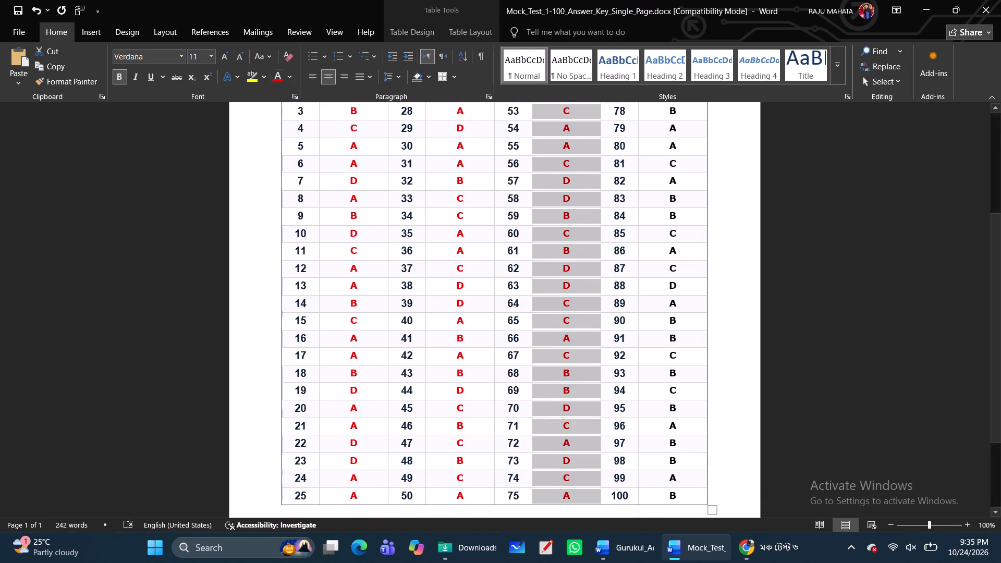
Colour the answers for questions 76 to 100 red.
scroll(572, 181, up, 2)
drag(666, 136, 664, 409)
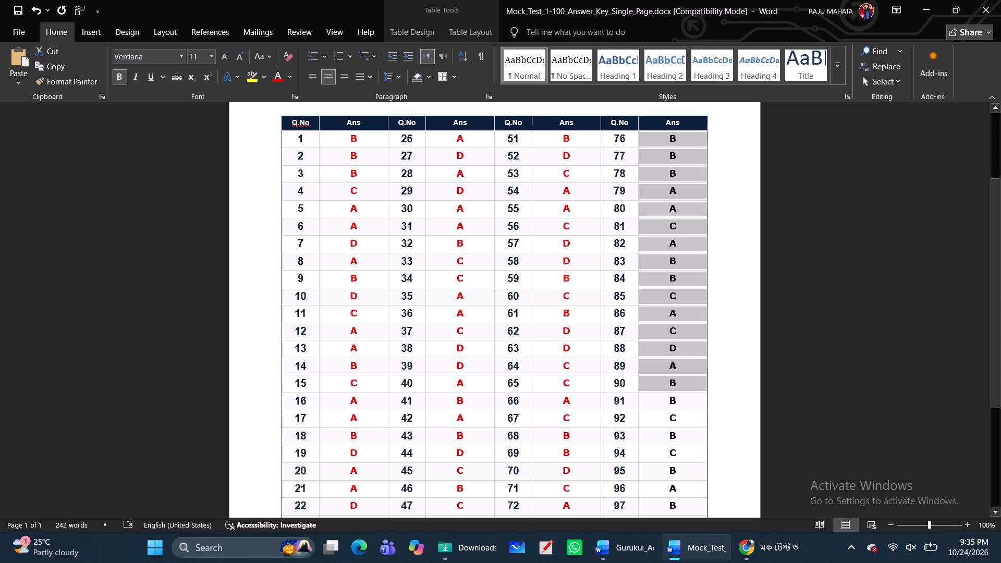
drag(664, 409, 677, 487)
click(280, 76)
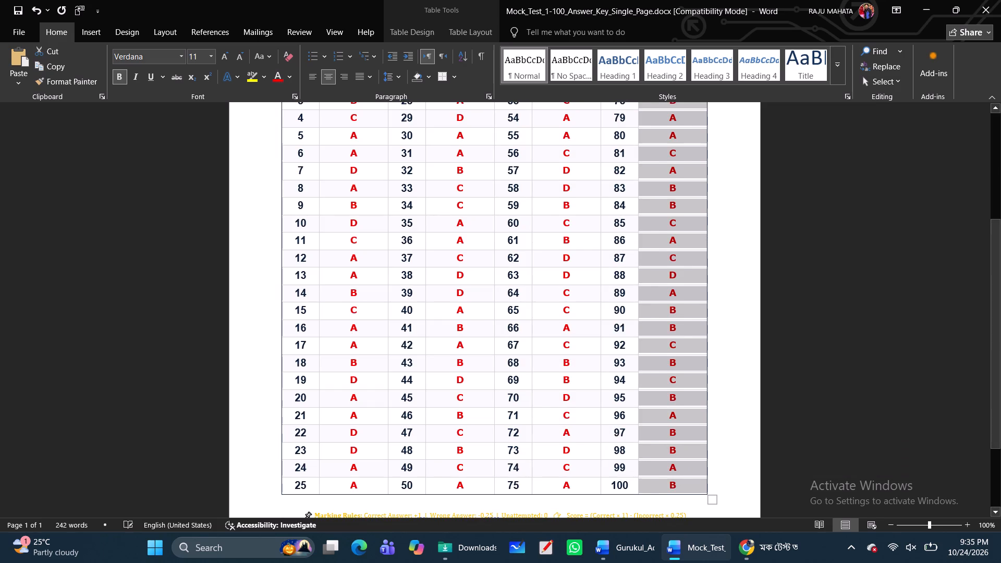
Change the Marking Rules line below the table to the font colour Dark Blue, Text 2, Darker 25%.
scroll(647, 258, down, 5)
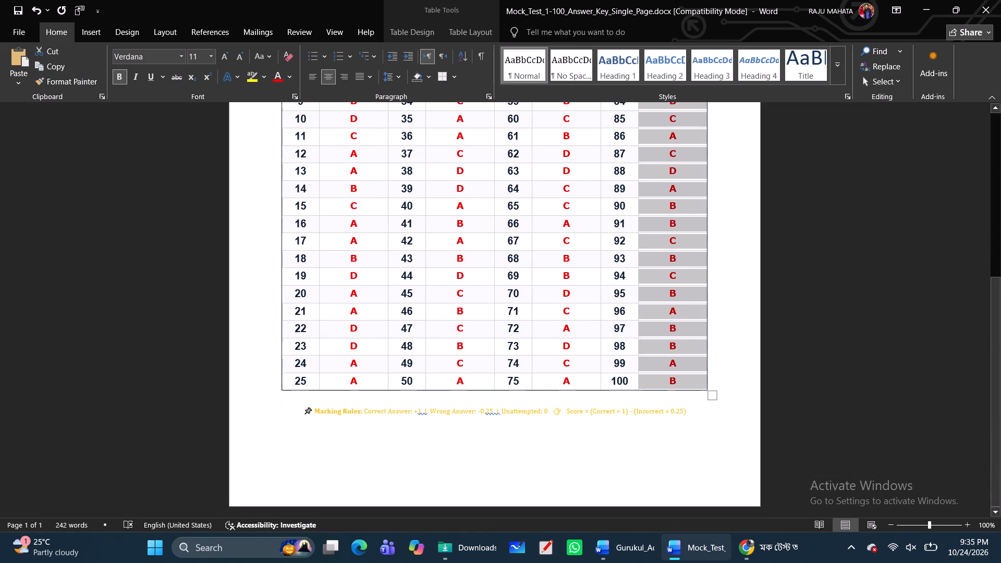
drag(316, 412, 625, 411)
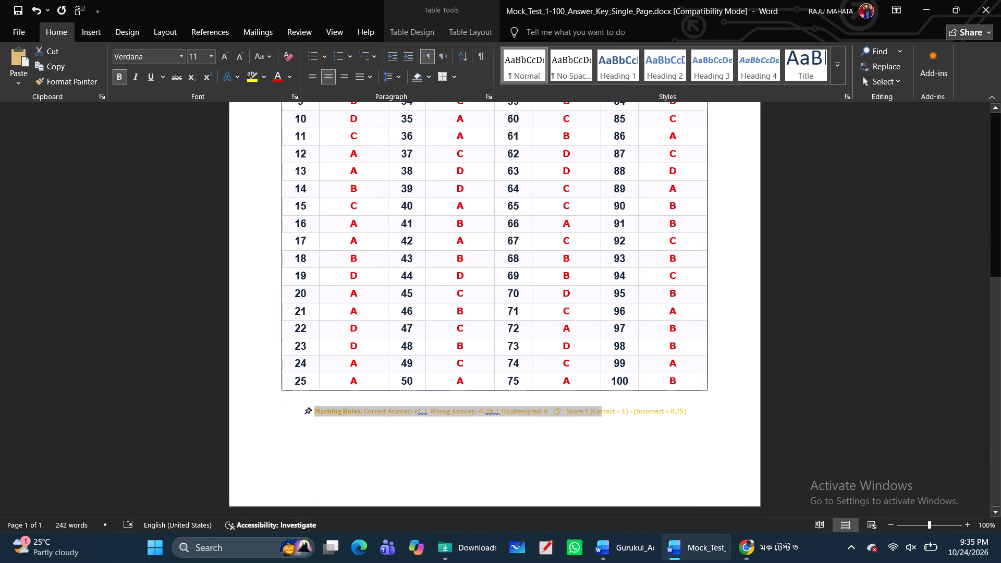
drag(625, 411, 689, 415)
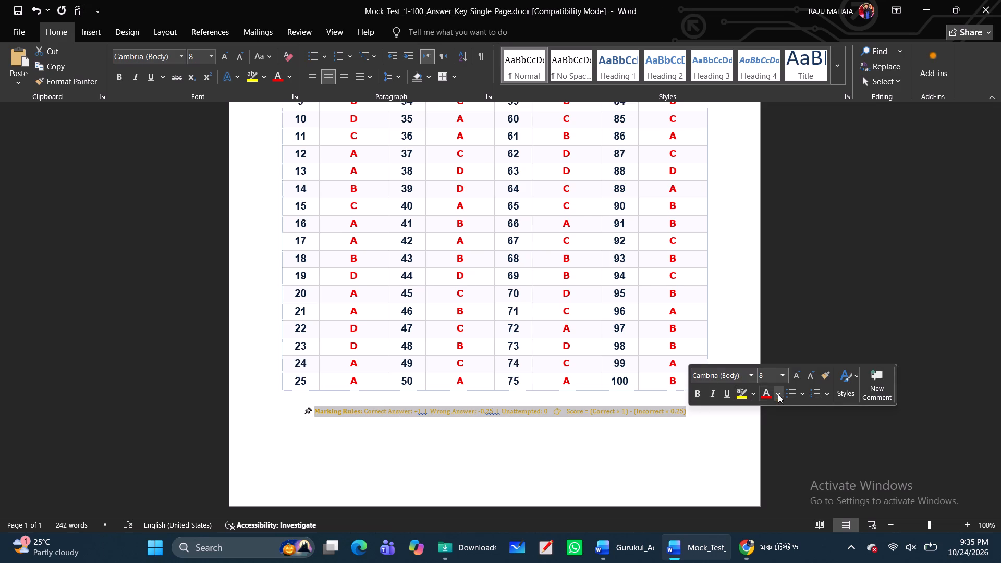
click(782, 398)
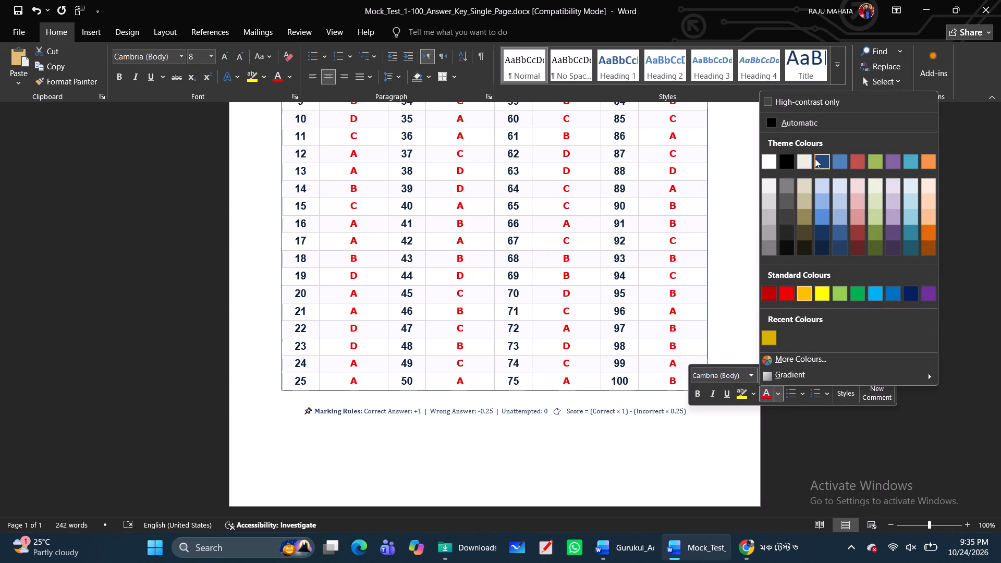
click(822, 236)
click(664, 442)
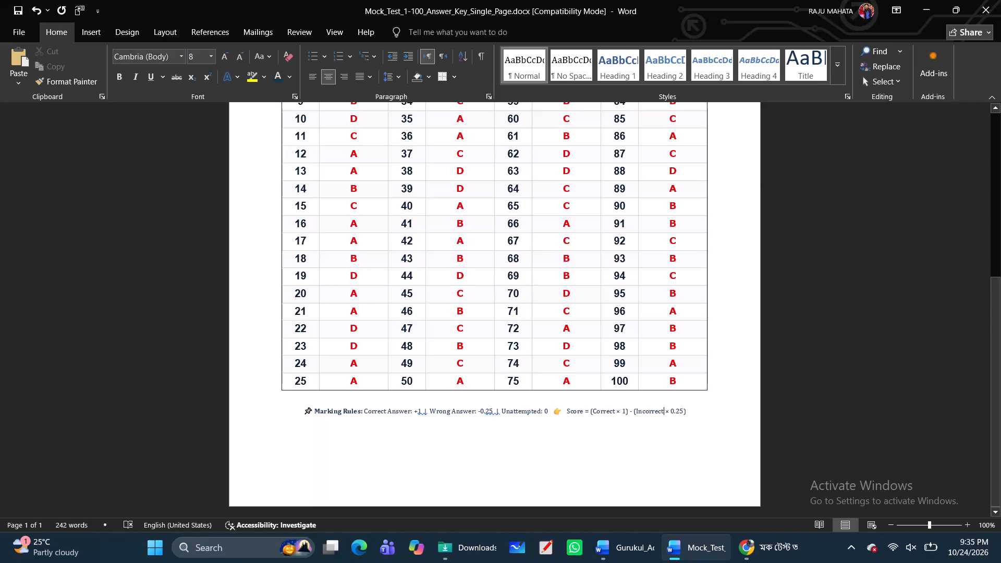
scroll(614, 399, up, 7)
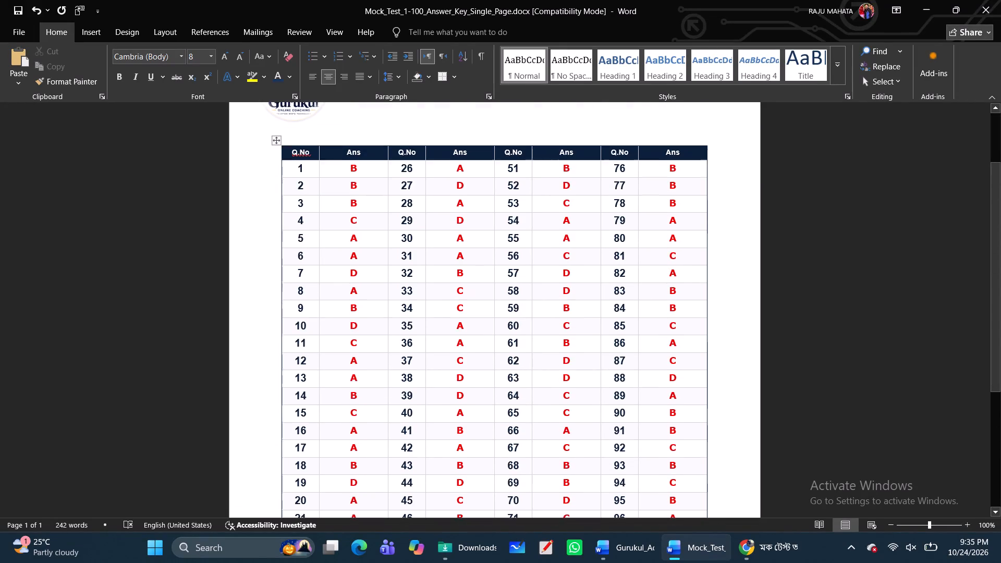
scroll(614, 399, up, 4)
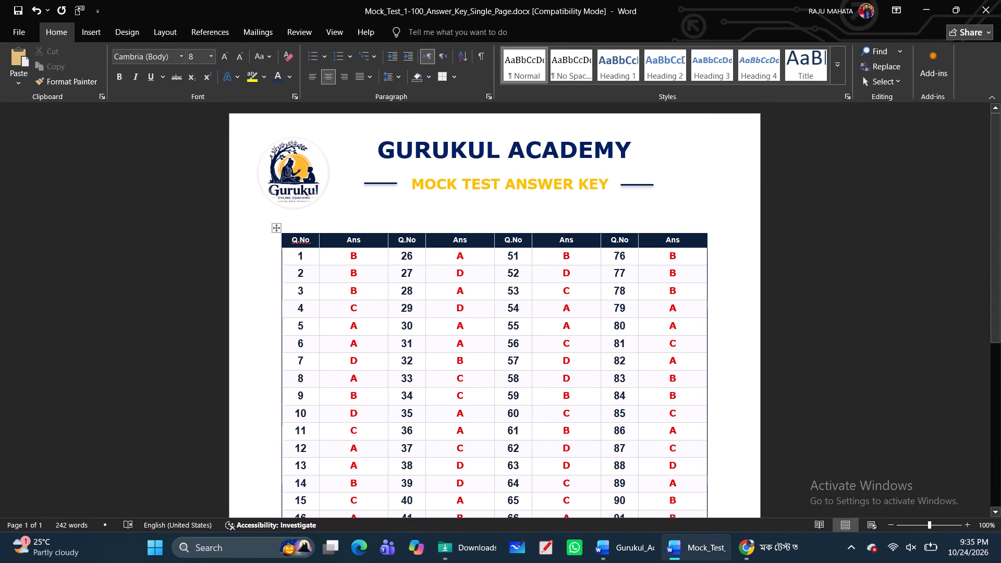
Apply an outer shadow to the GURUKUL ACADEMY title, using the first preset in the third outer row.
drag(380, 151, 520, 152)
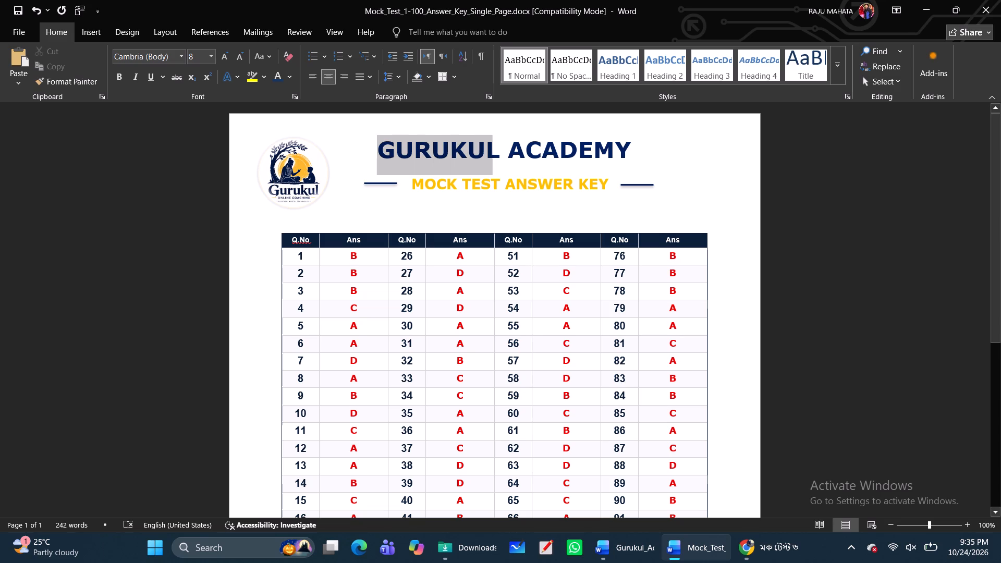
drag(520, 152, 619, 142)
click(626, 143)
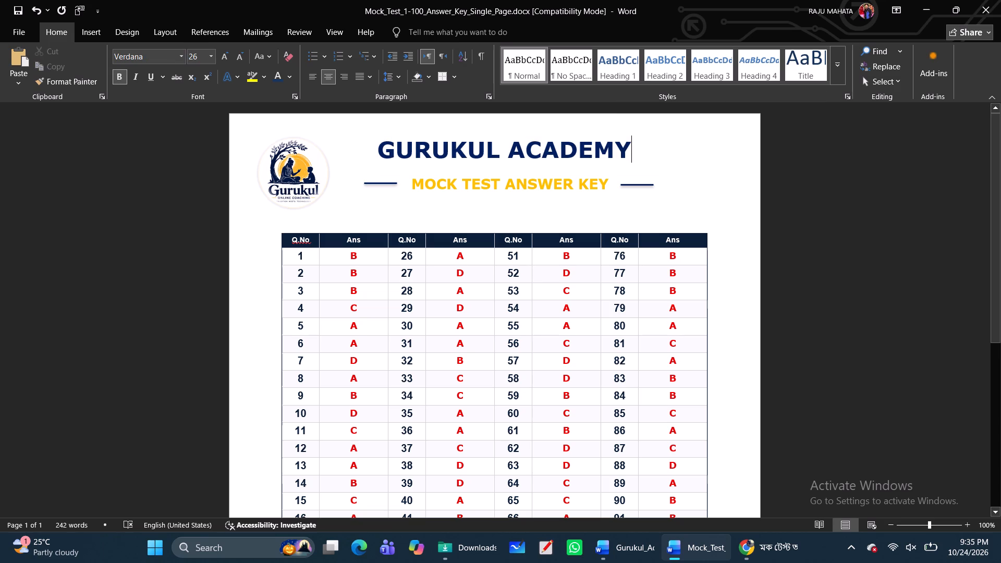
drag(629, 149, 440, 154)
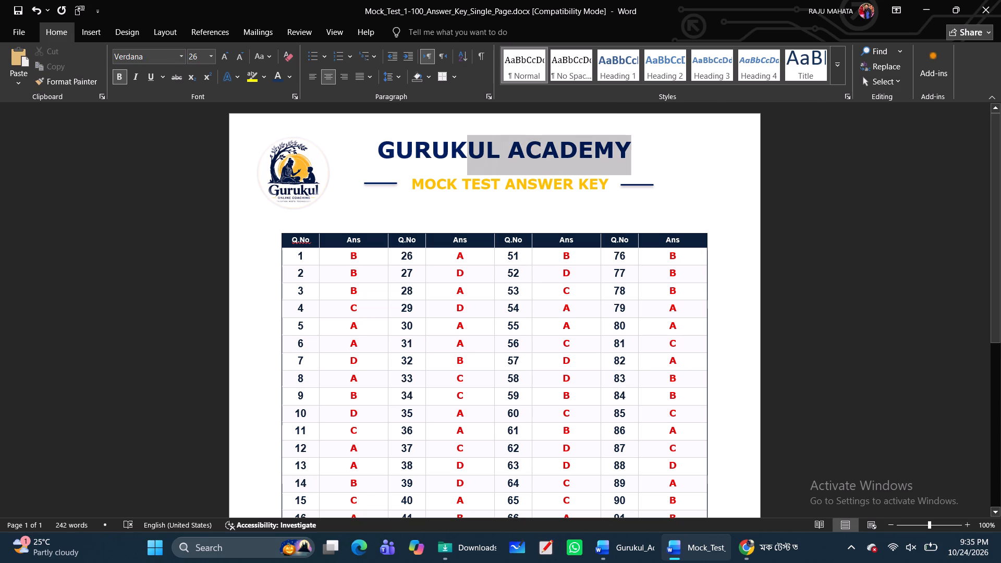
drag(440, 154, 382, 154)
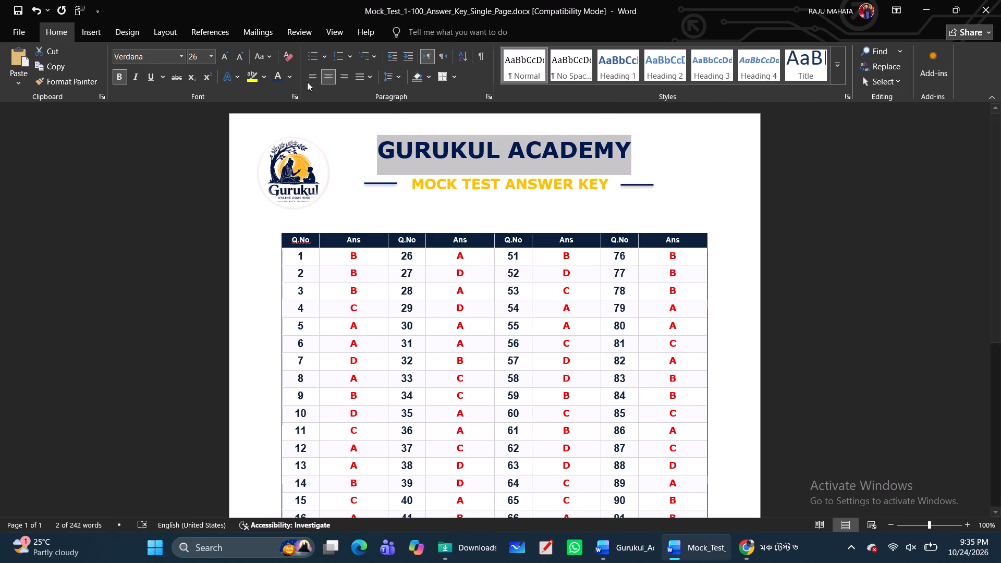
click(237, 80)
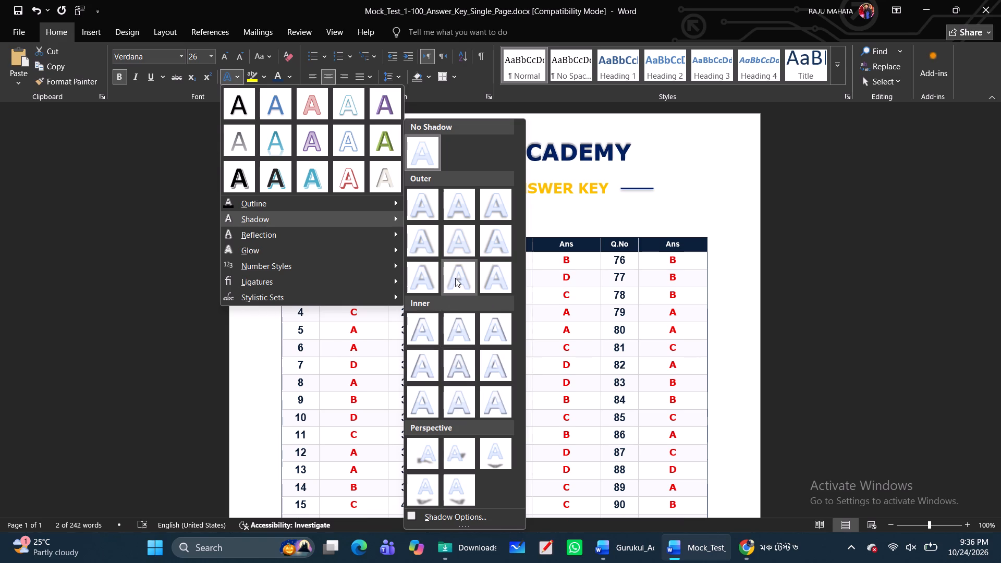
click(423, 274)
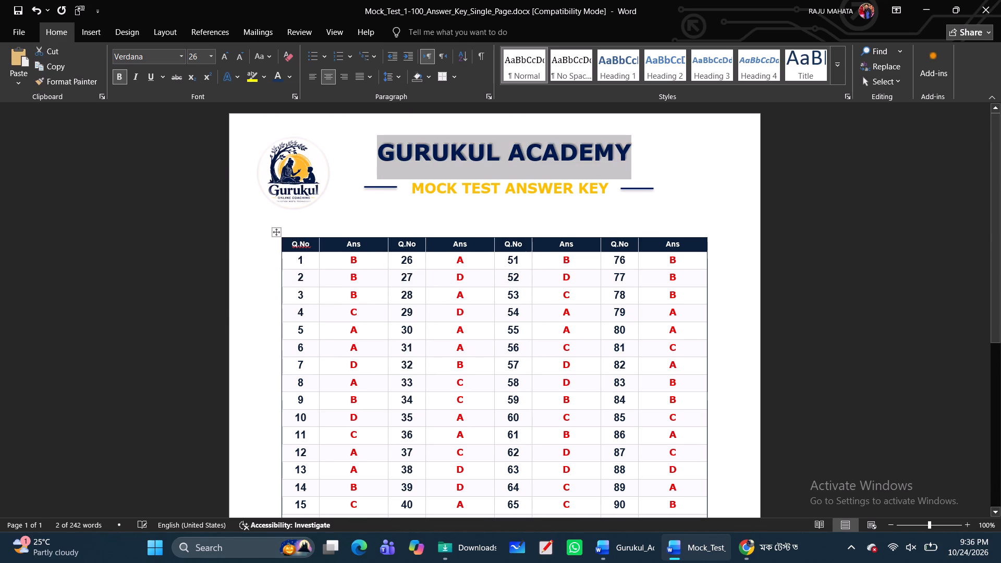
click(730, 168)
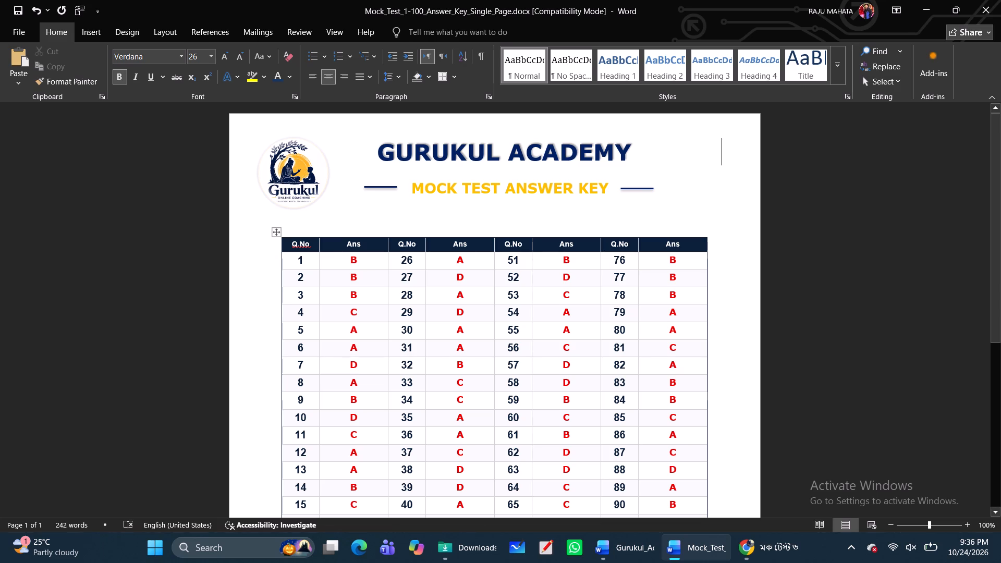
Check the whole answer key page and save the document under its current name.
scroll(420, 280, down, 6)
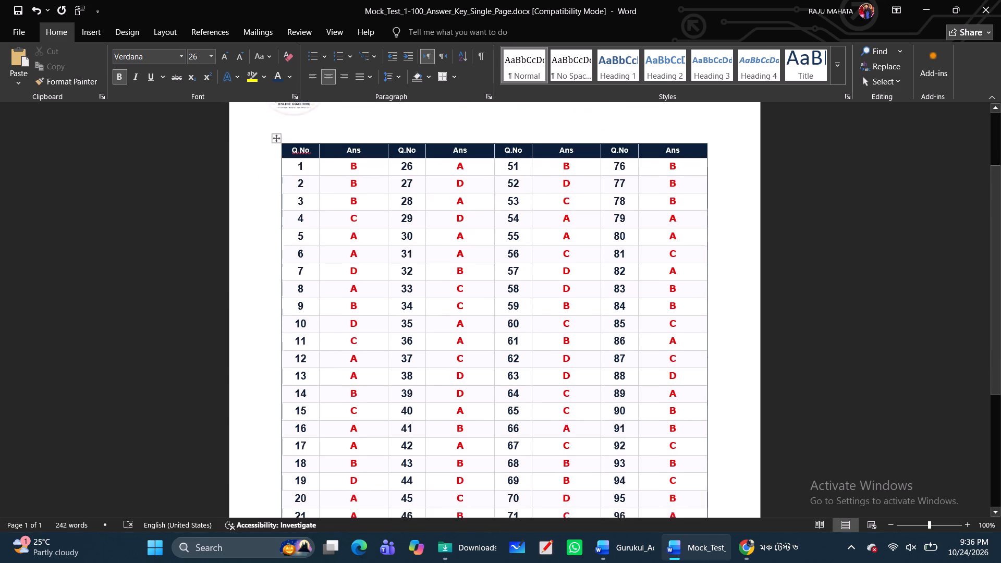
scroll(420, 280, down, 5)
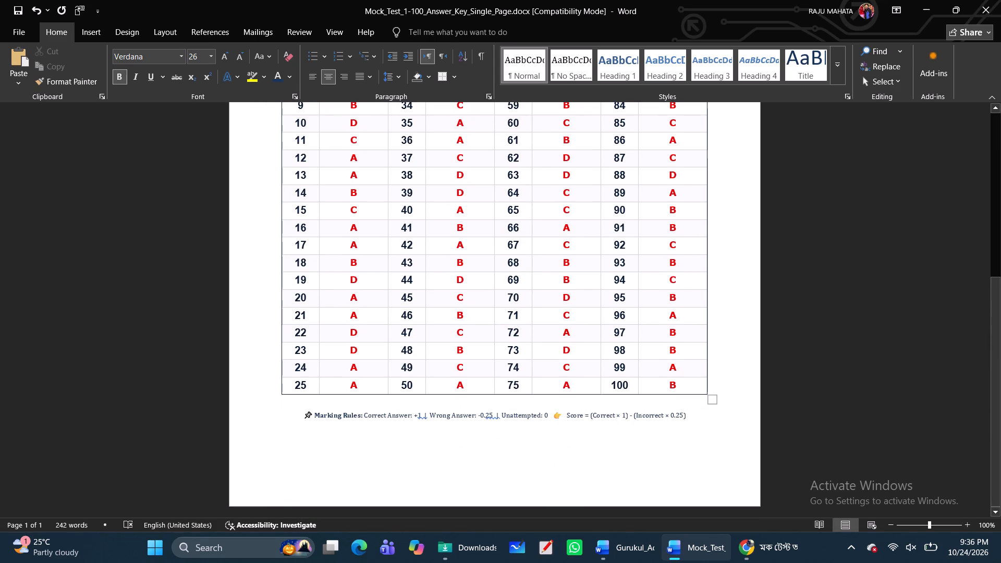
scroll(437, 229, up, 10)
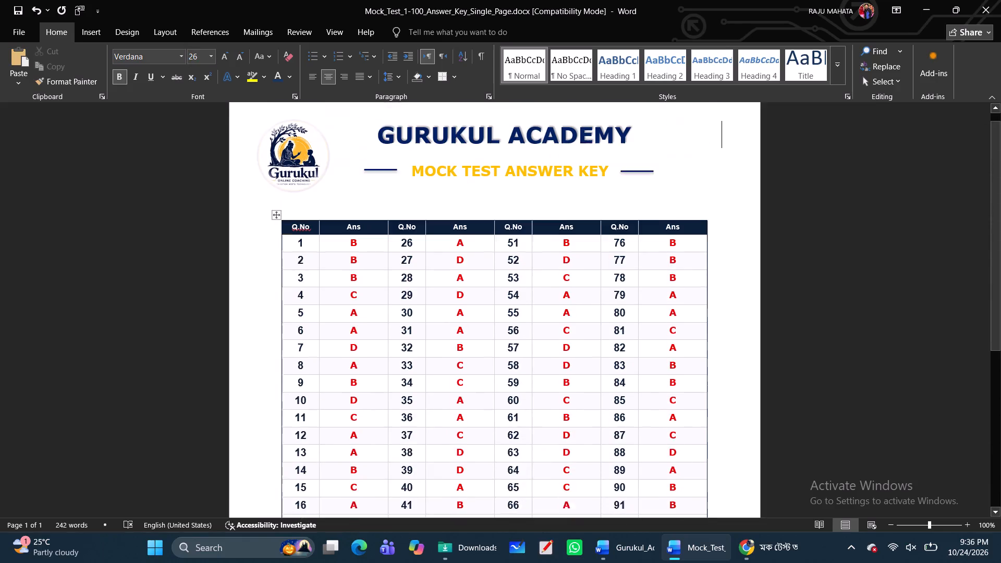
scroll(431, 225, up, 5)
click(16, 30)
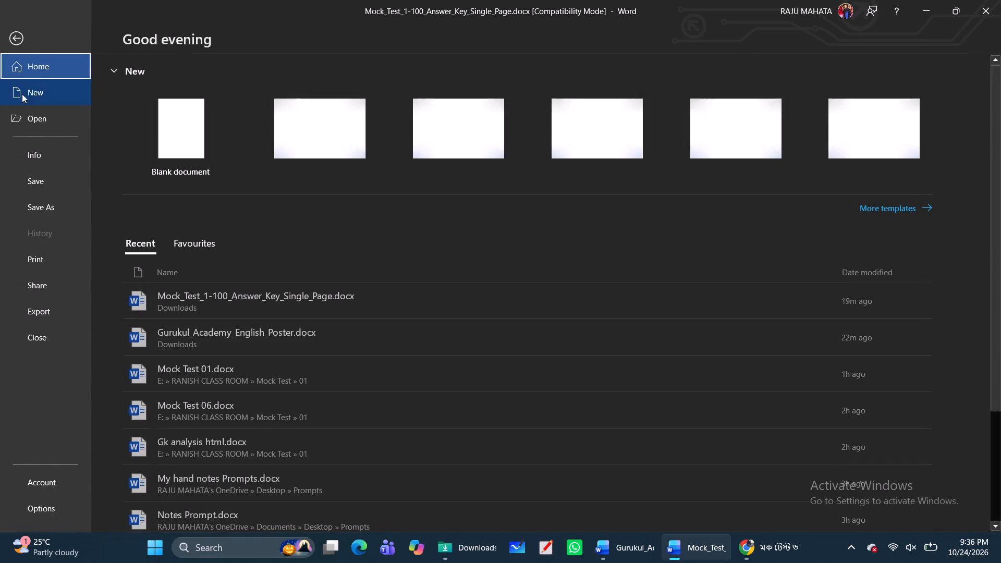
click(42, 210)
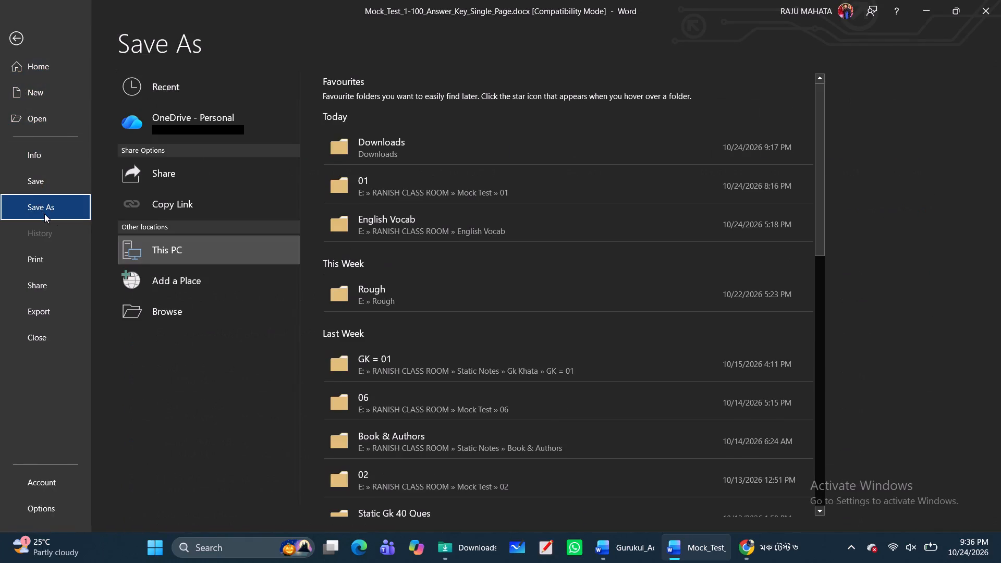
click(22, 187)
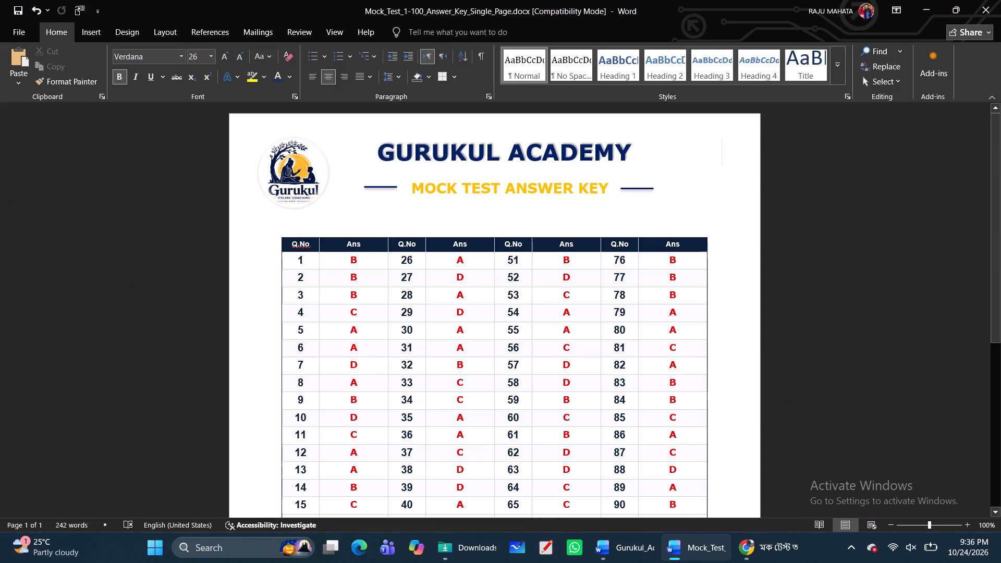
Save a copy as Mock_Test_1-100_Answer_Key_Page.docx in the Mock Test » 01 folder, accepting the upgrade to the newest file format.
click(25, 33)
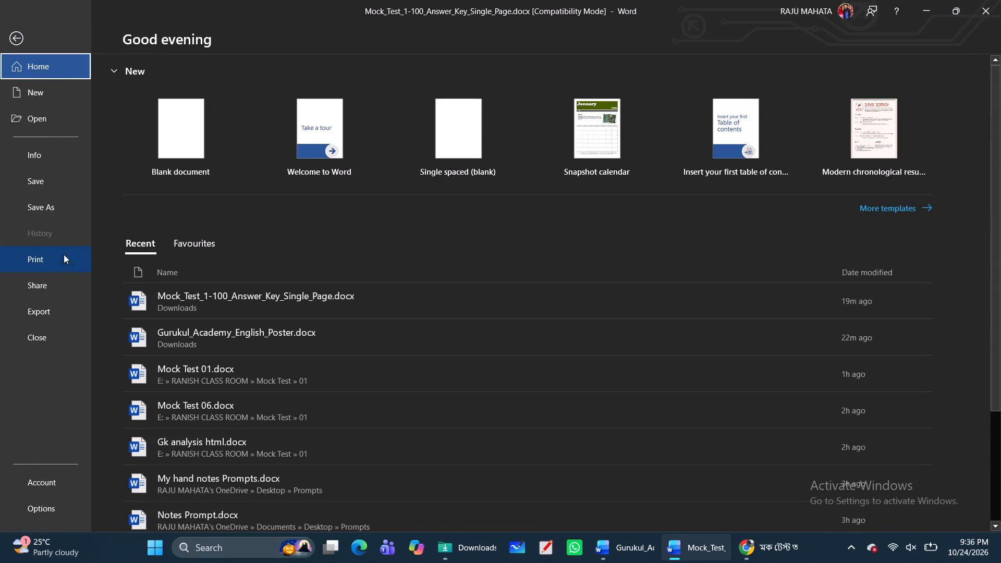
click(49, 209)
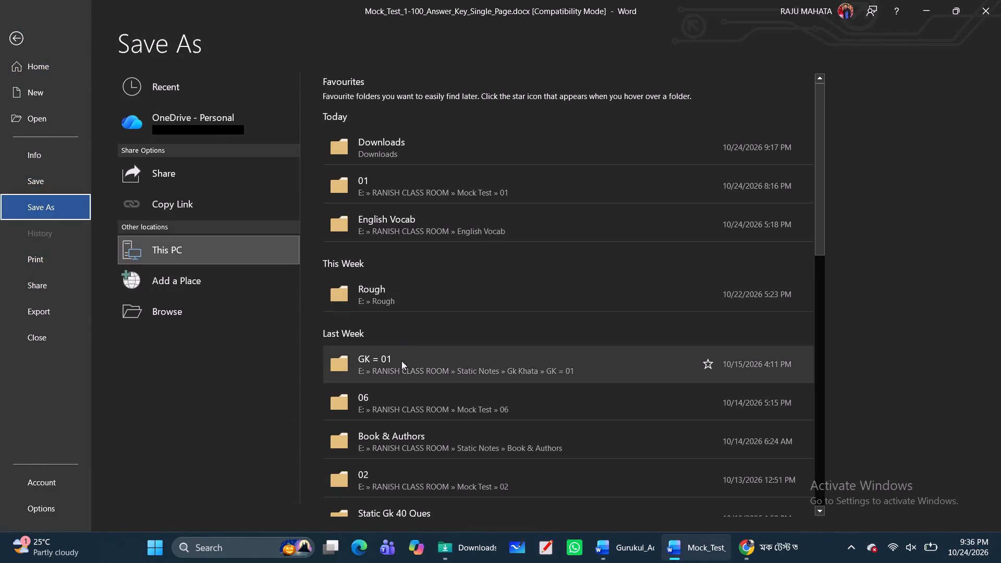
scroll(397, 415, down, 2)
scroll(396, 420, up, 2)
double_click(410, 179)
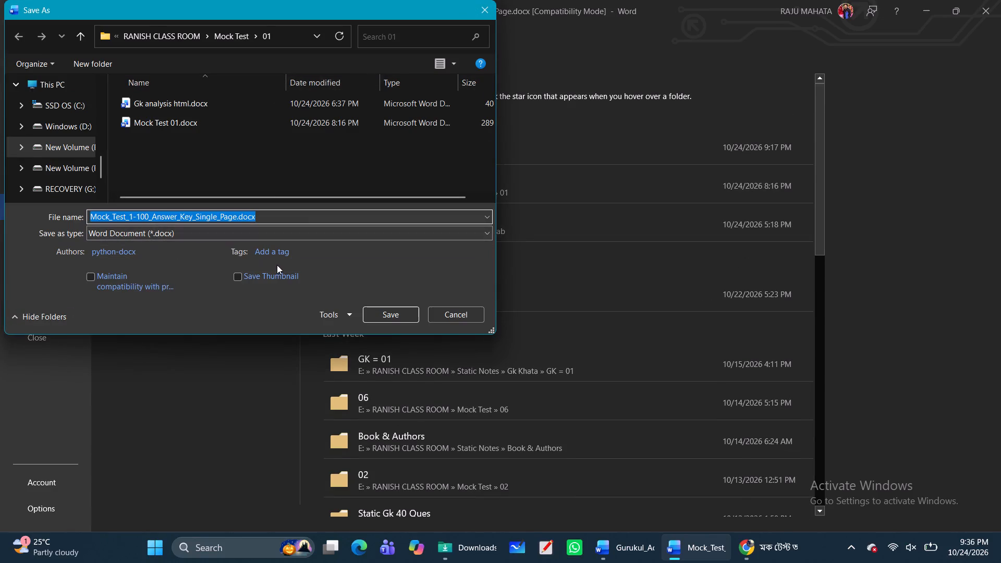
click(215, 215)
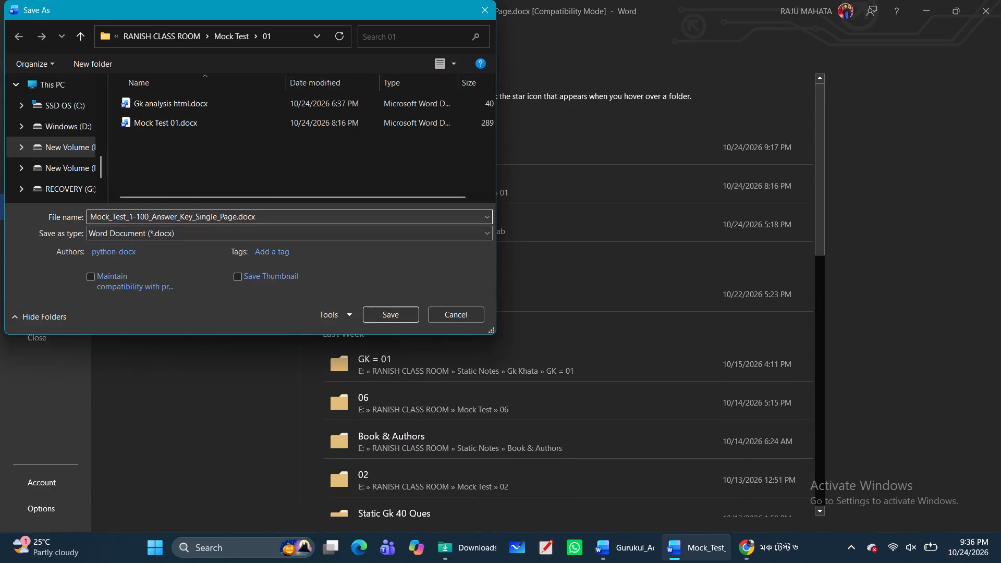
key(BackSpace)
key(BackSpace)
key(BackSpace)
key(BackSpace)
key(BackSpace)
key(BackSpace)
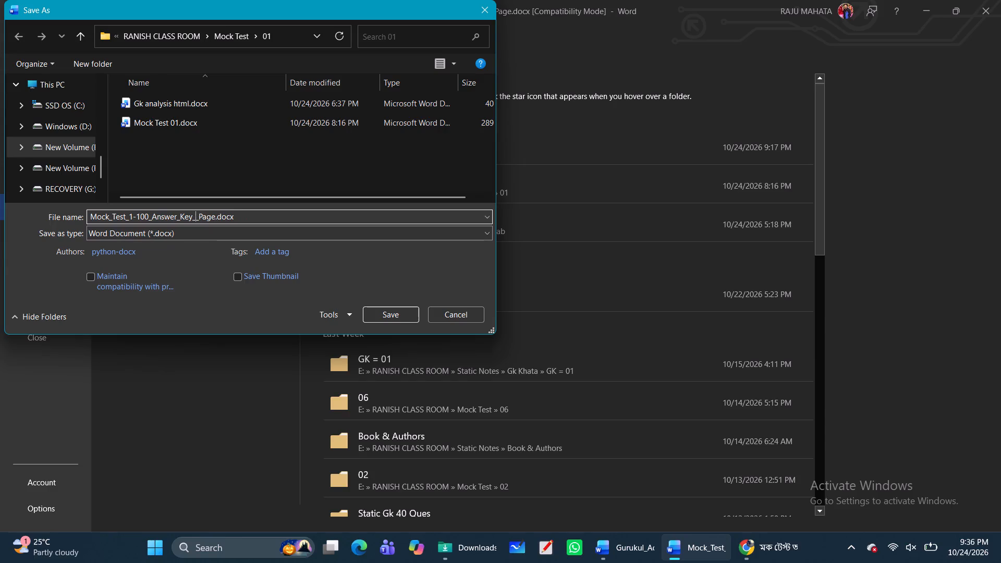
key(BackSpace)
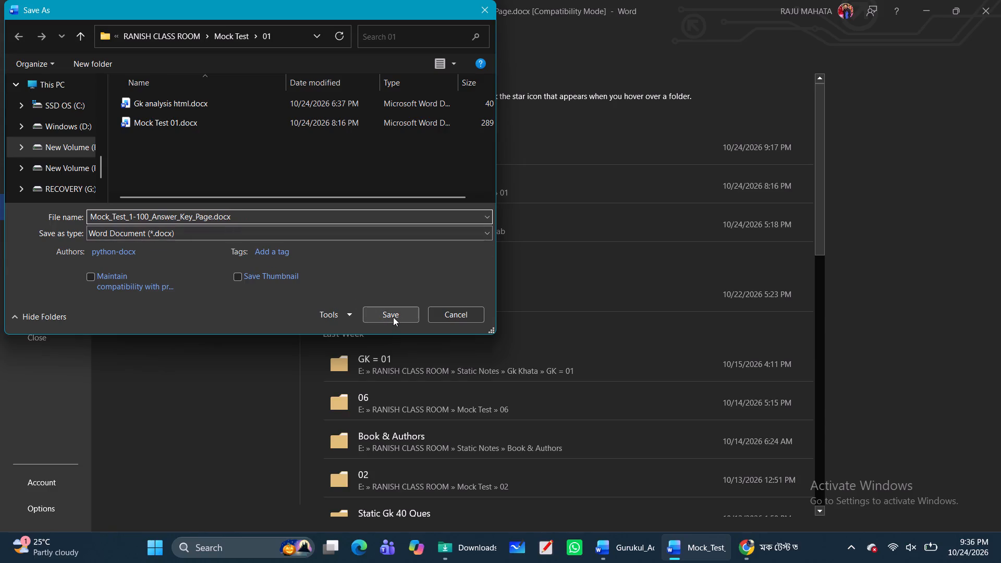
click(393, 317)
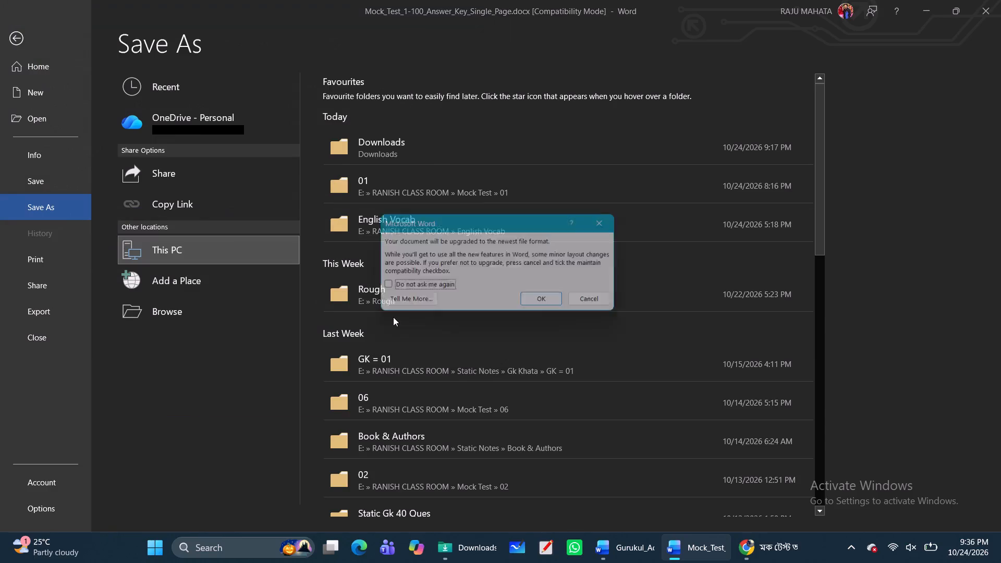
click(538, 307)
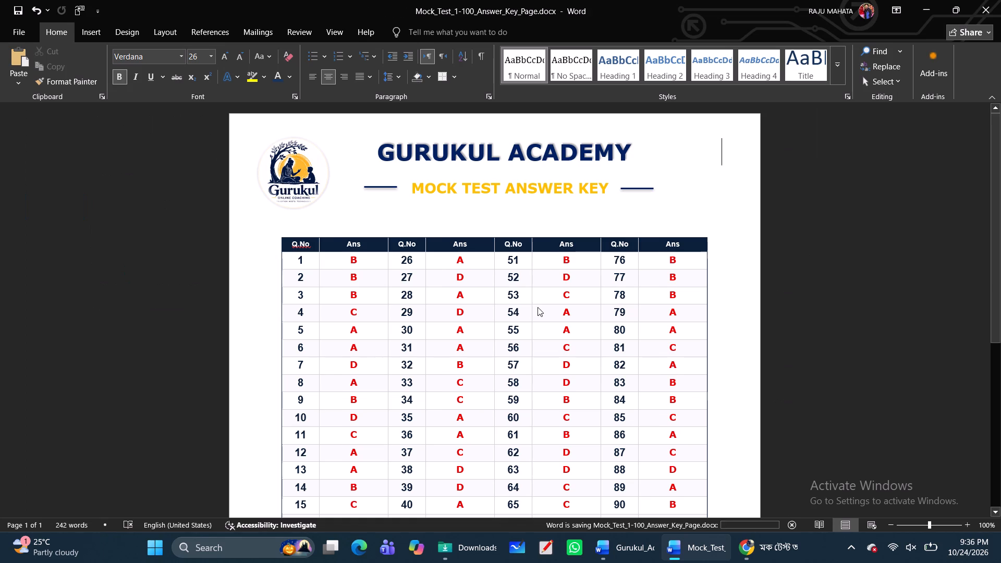
Close the Gurukul_Academy_English_Poster document.
click(616, 561)
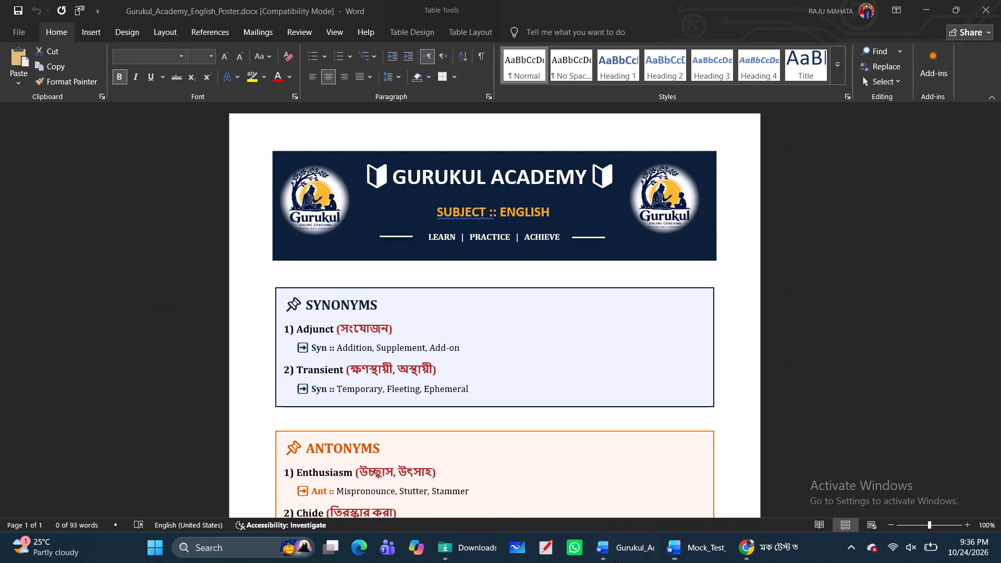
click(1000, 0)
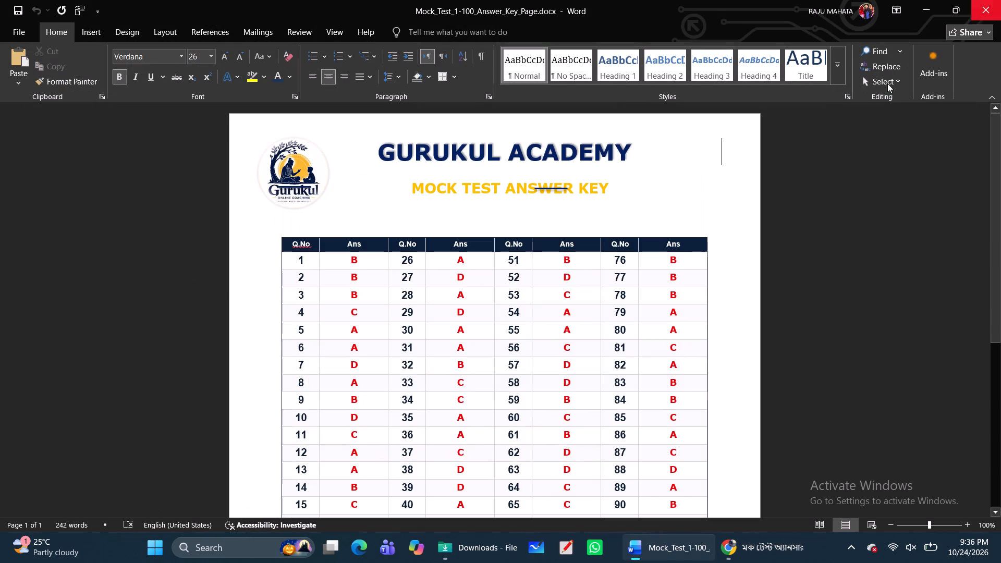
Move the decorative line overlapping the MOCK TEST ANSWER KEY subtitle to just left of its text, level with it.
click(557, 217)
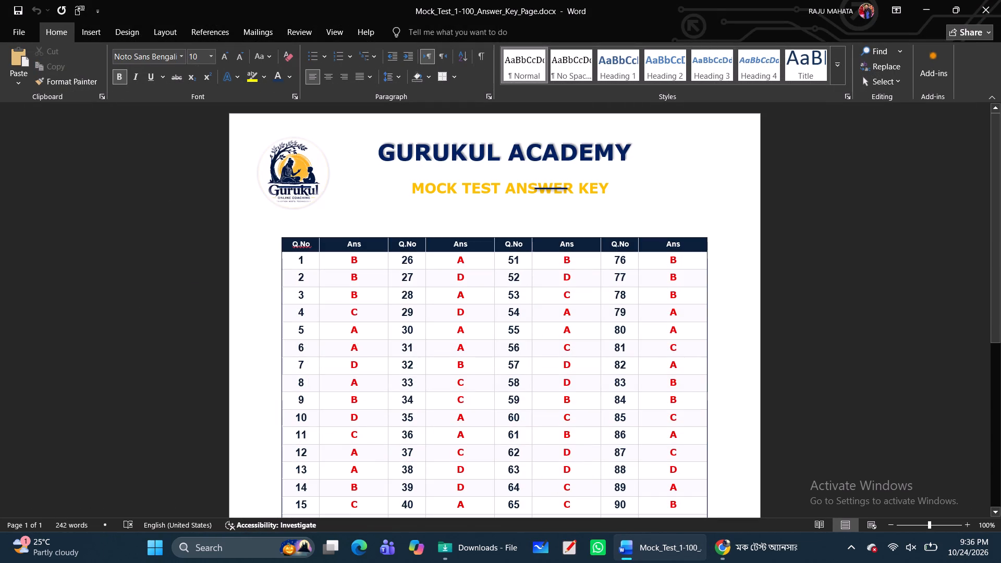
click(546, 186)
drag(546, 186, 472, 184)
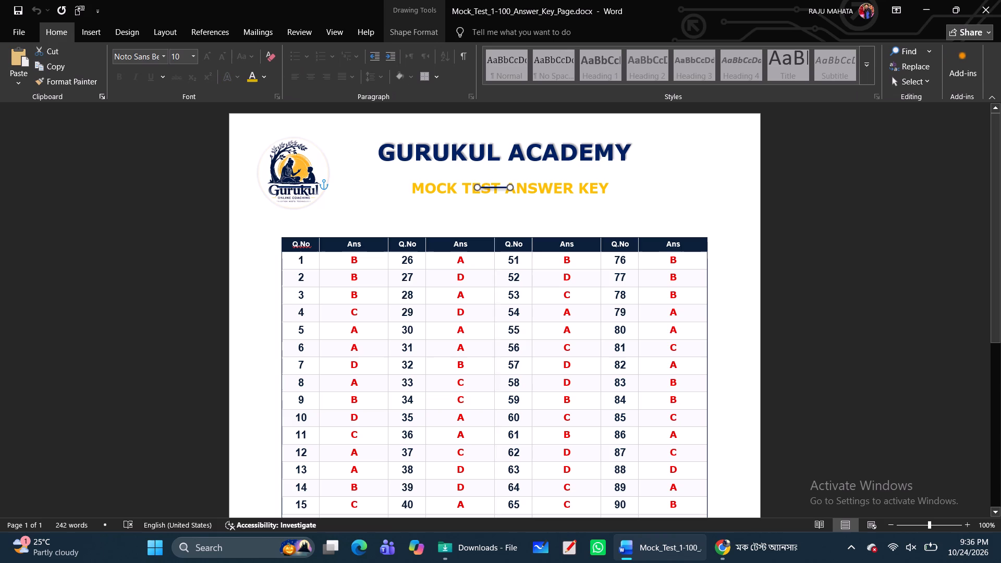
drag(472, 184, 379, 185)
click(377, 189)
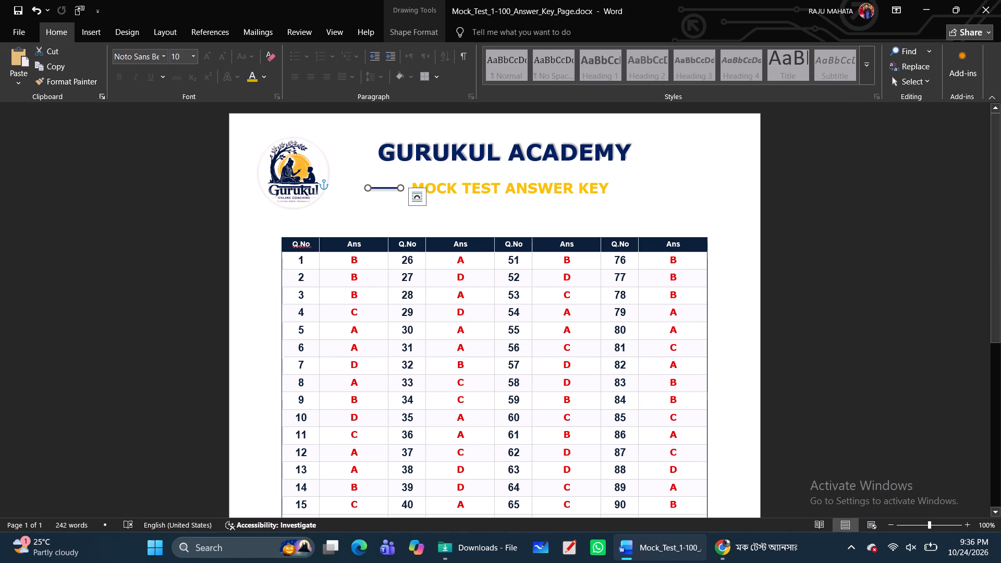
Duplicate the decorative line and place the copy just right of the MOCK TEST ANSWER KEY subtitle, mirroring the first line.
key(ctrl+c)
click(622, 194)
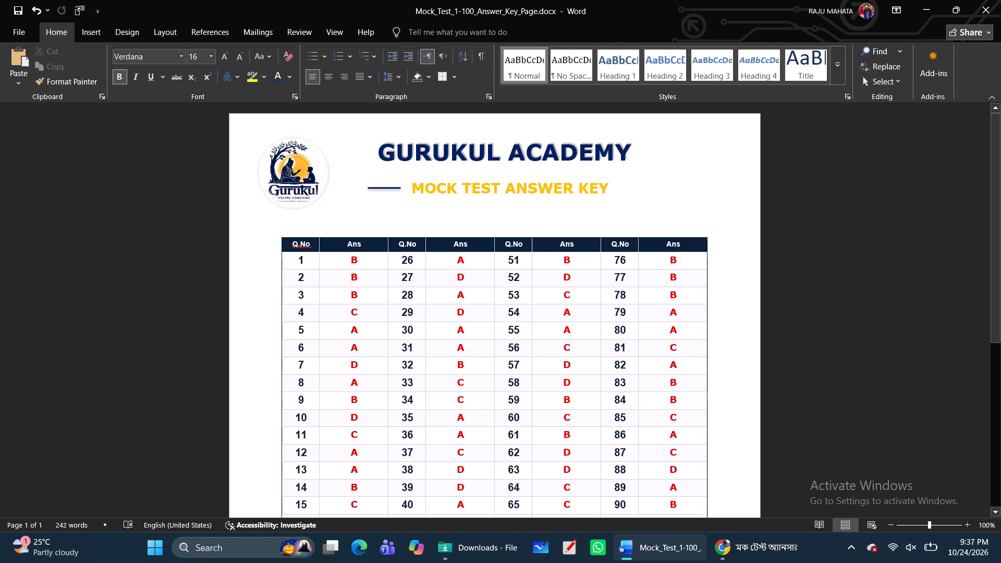
key(ctrl+v)
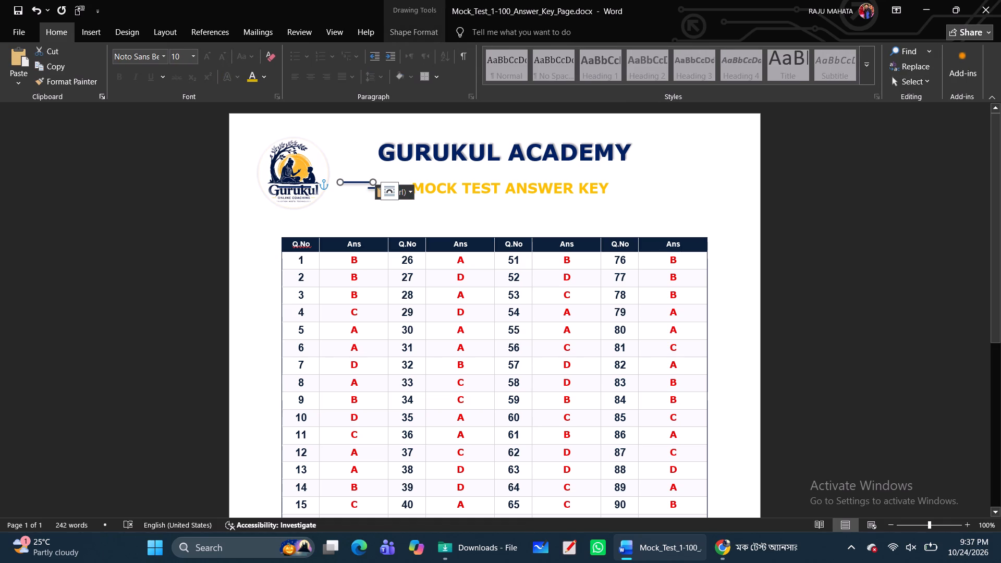
drag(354, 180, 651, 188)
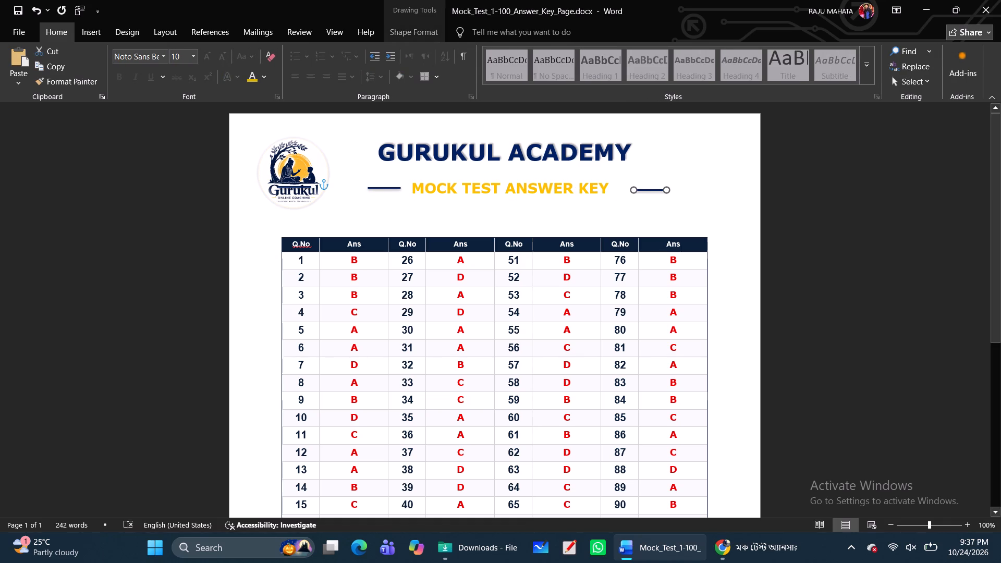
drag(651, 188, 630, 187)
click(621, 208)
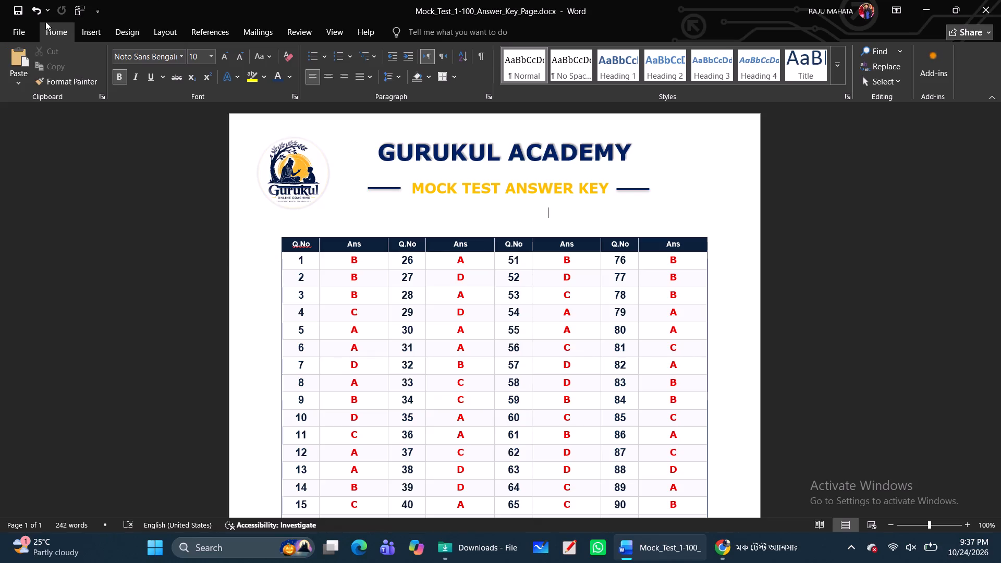
Save the repaired header changes to the current answer key document.
click(21, 31)
click(45, 204)
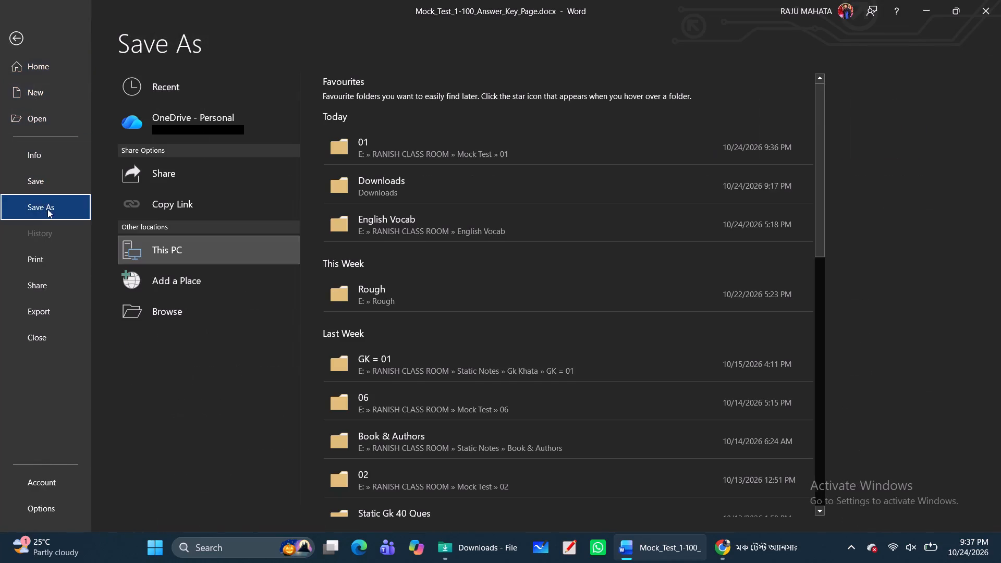
click(52, 178)
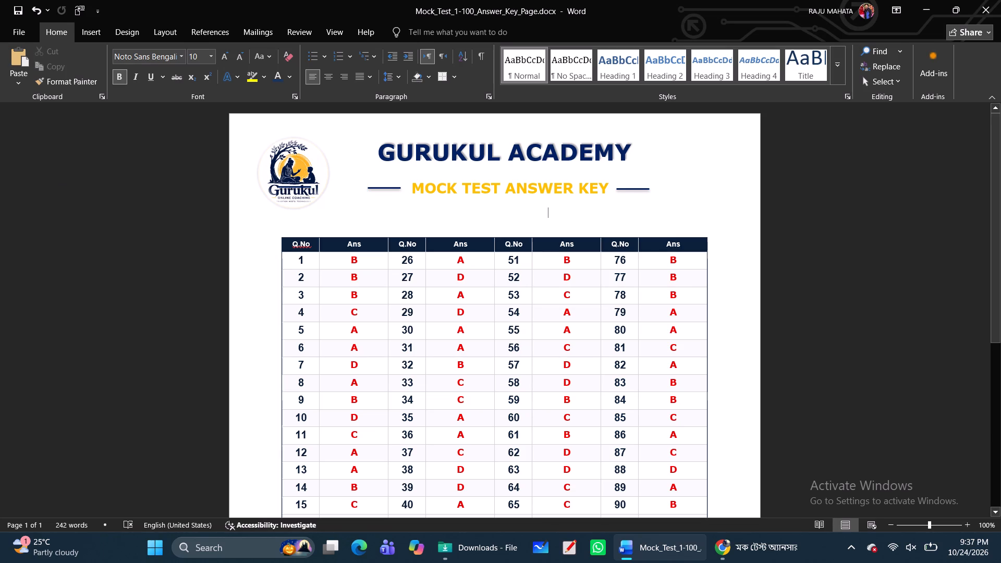
Export the answer key as Mock_Test_1-100_Answer_Key_Page.pdf in the Mock Test\01 folder, with standard optimisation.
click(15, 33)
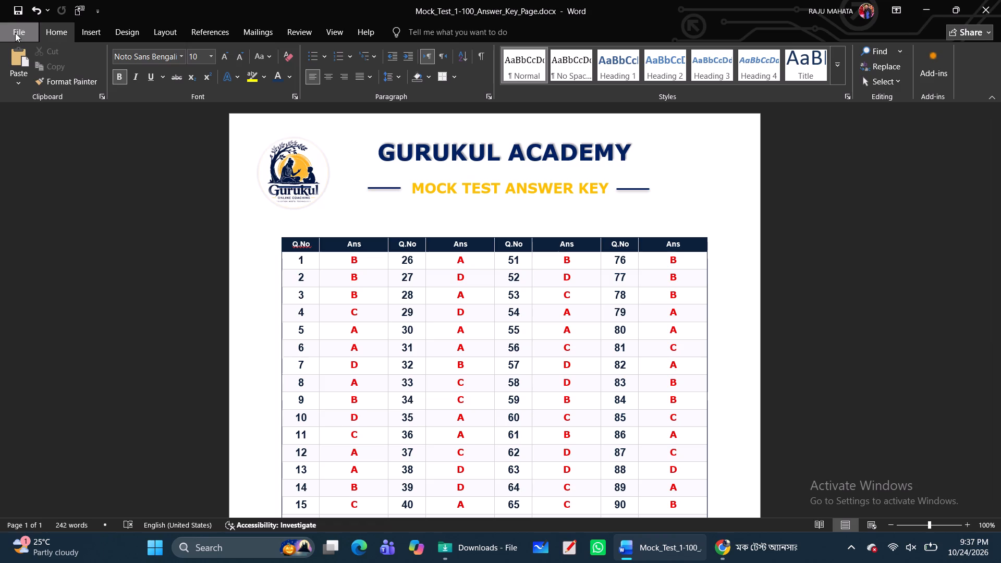
click(55, 315)
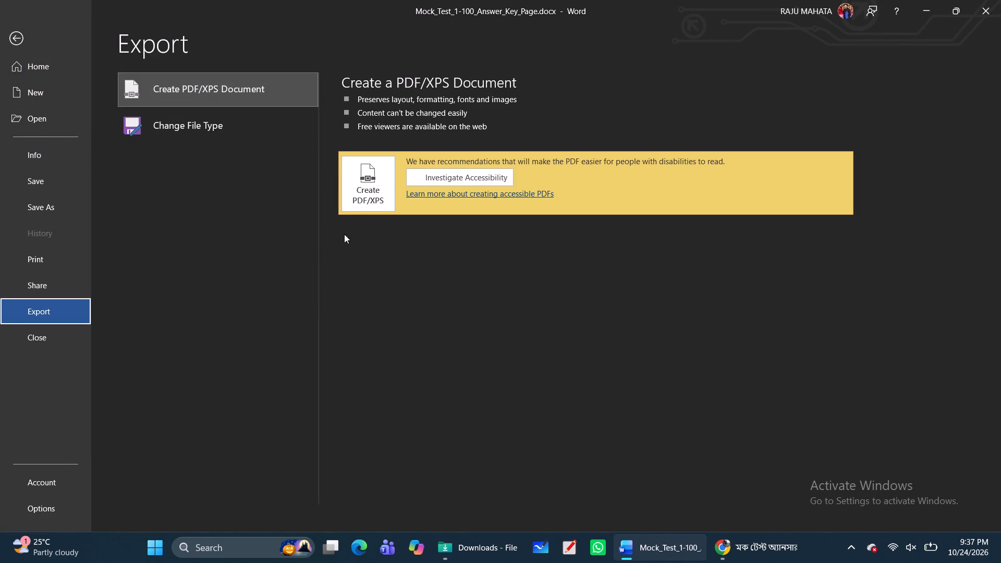
click(359, 195)
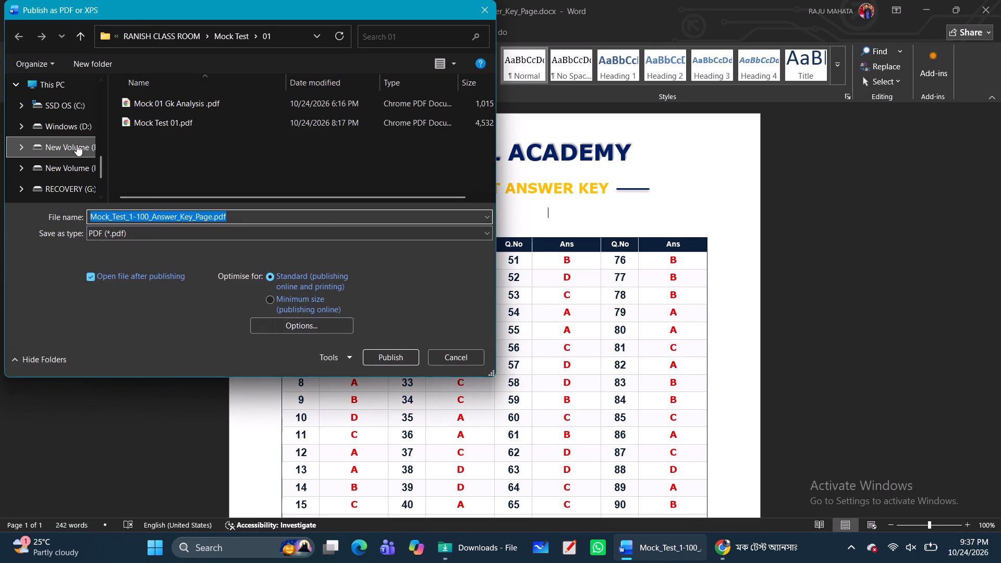
click(397, 360)
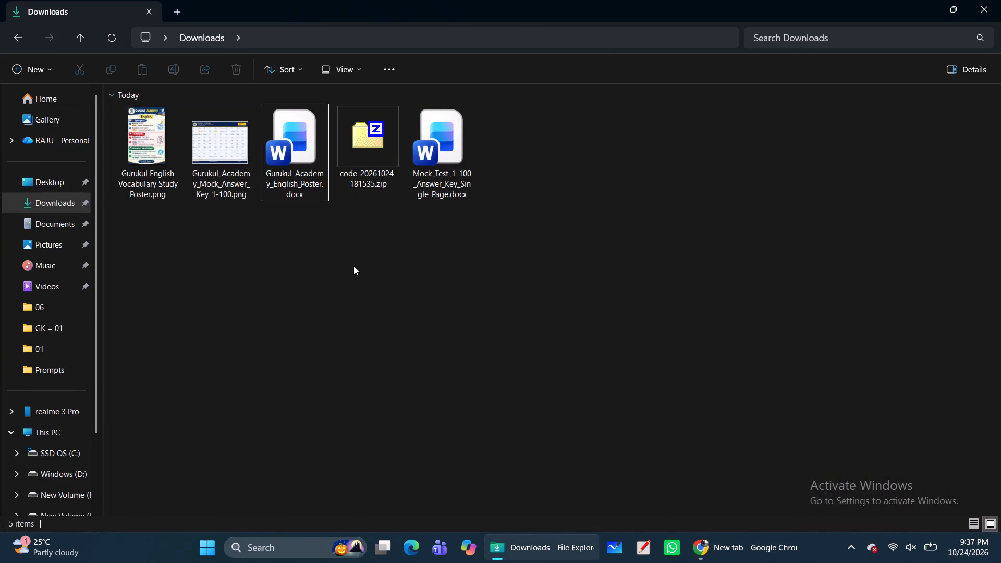
click(336, 292)
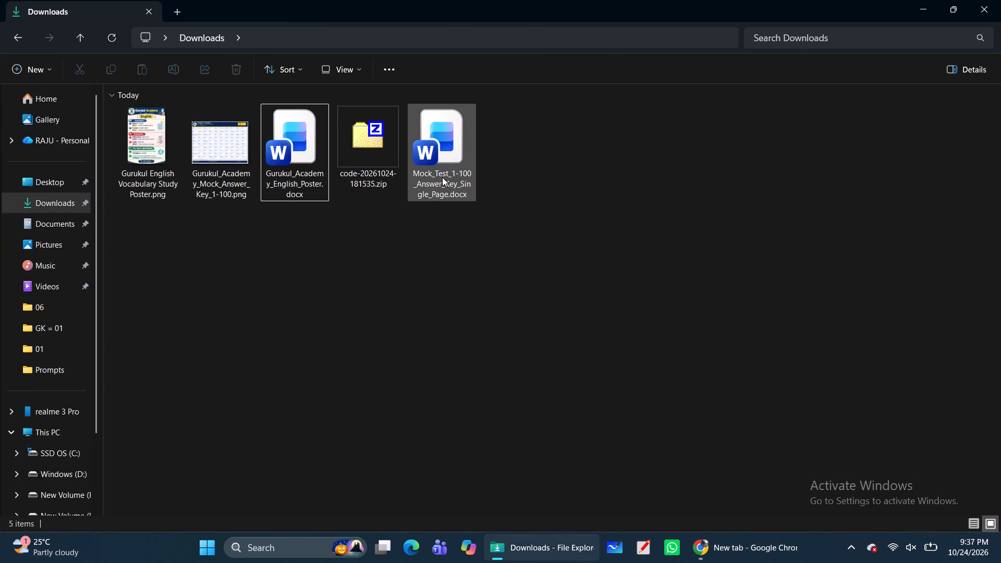
double_click(442, 177)
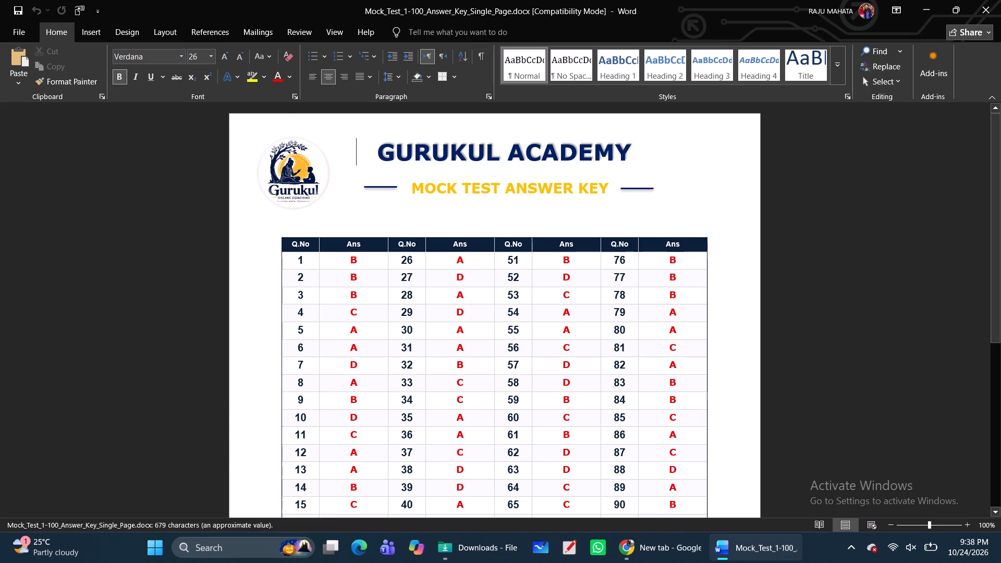
click(987, 0)
Check the saved answer key files in the Mock Test\01 folder under RANISH CLASS ROOM on drive E, and close the folder.
click(550, 556)
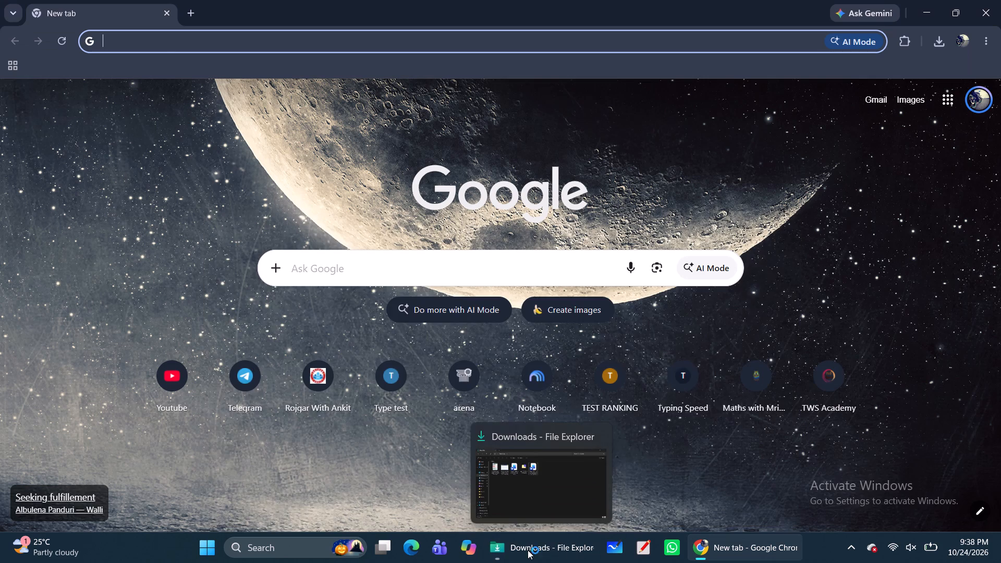
click(541, 538)
click(31, 434)
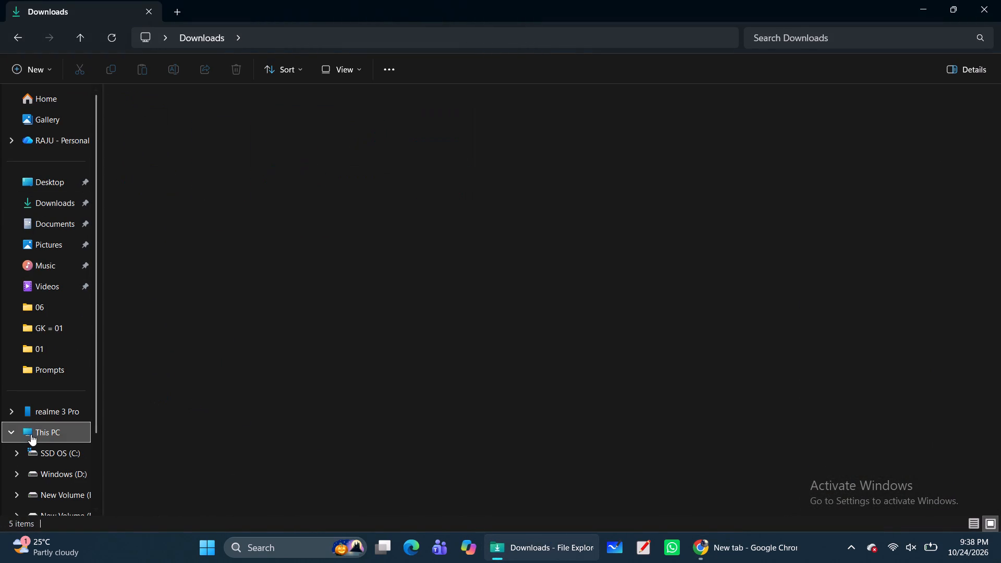
double_click(526, 115)
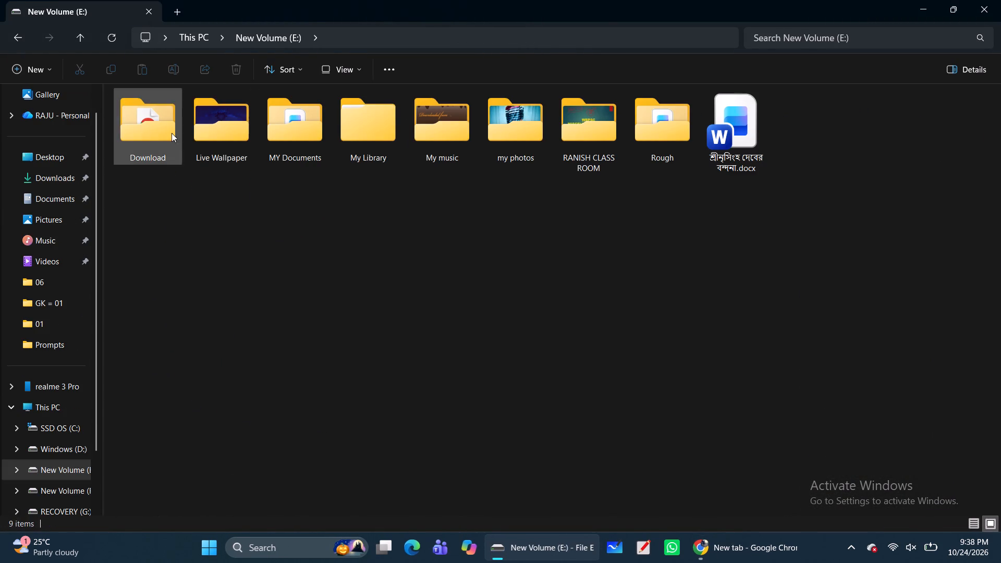
double_click(568, 136)
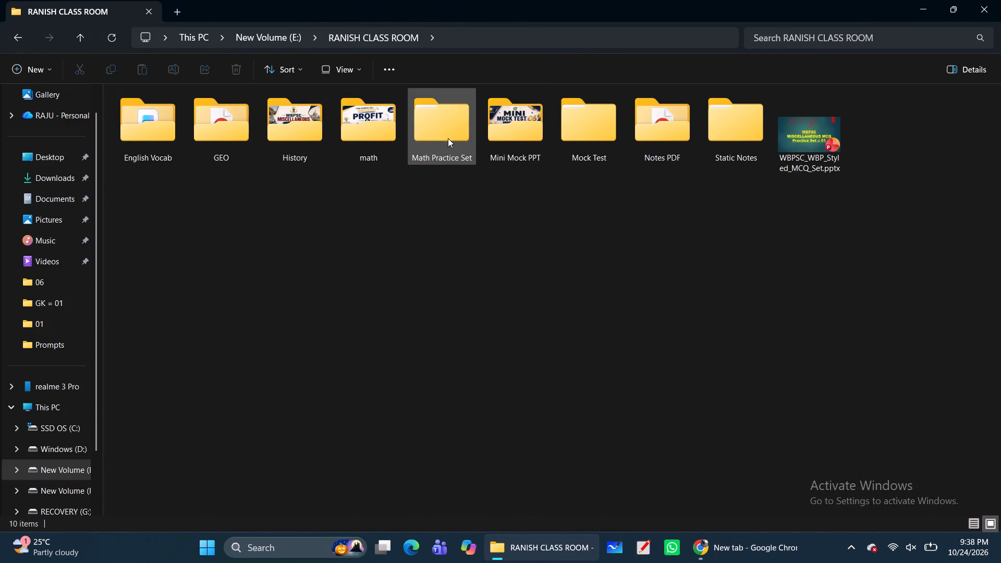
double_click(599, 134)
double_click(160, 137)
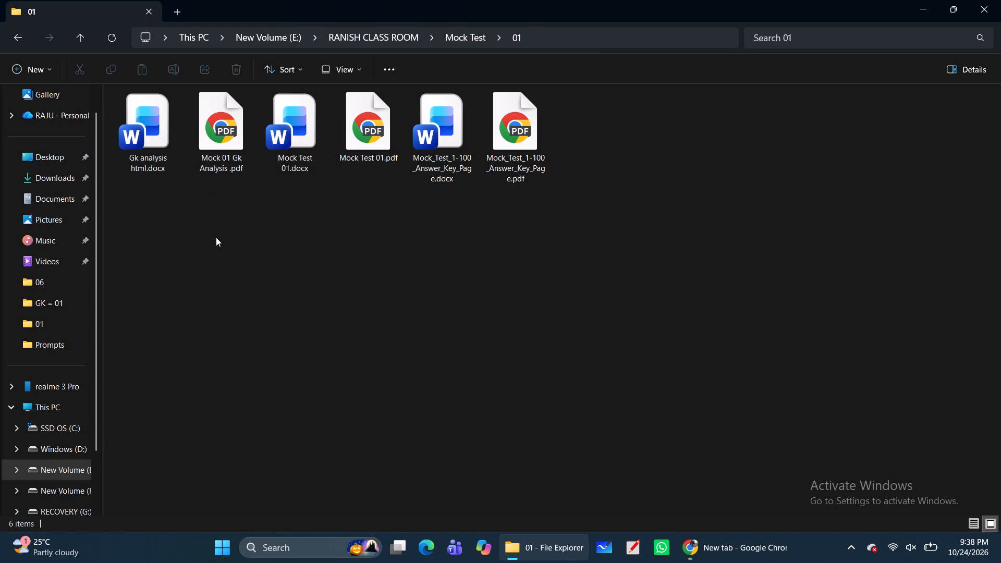
click(1000, 1)
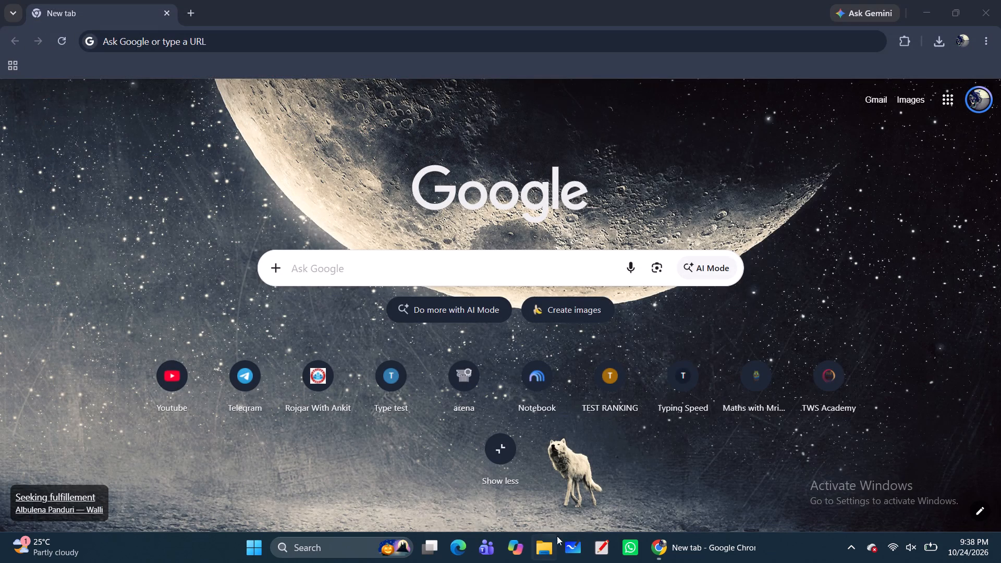
Delete Mock_Test_1-100_Answer_Key_Single_Page.docx from the Downloads folder.
click(543, 550)
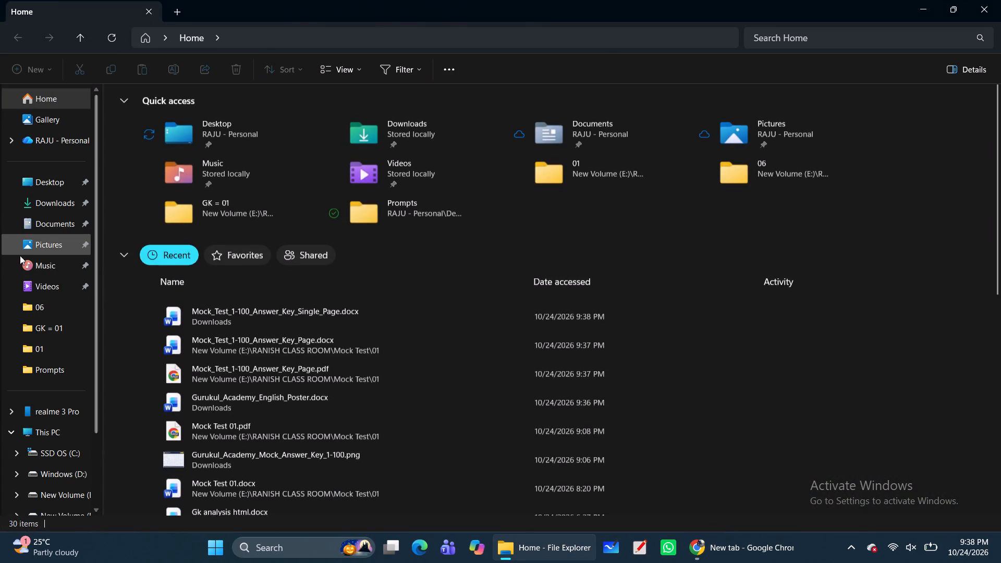
click(53, 209)
click(359, 139)
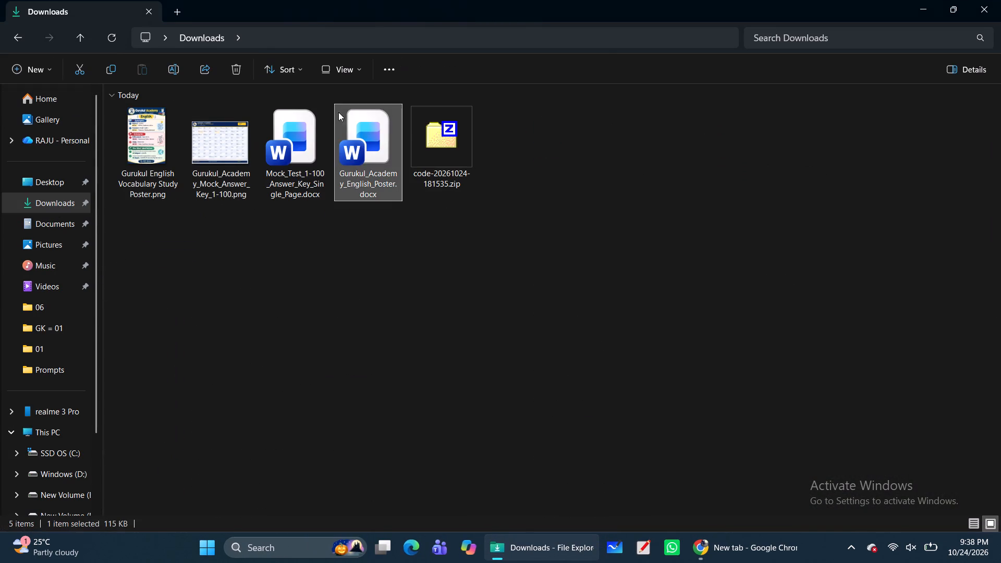
click(302, 145)
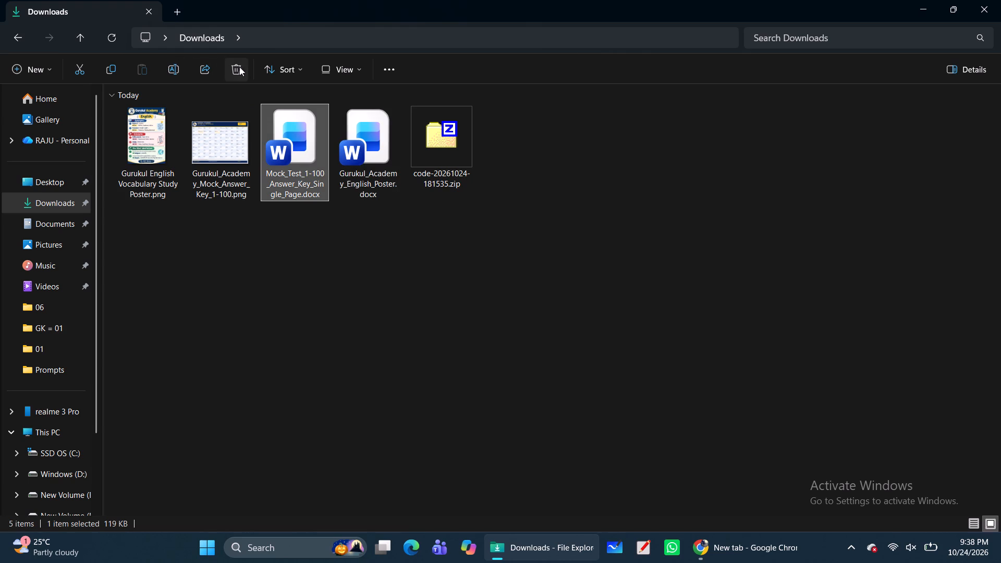
click(235, 67)
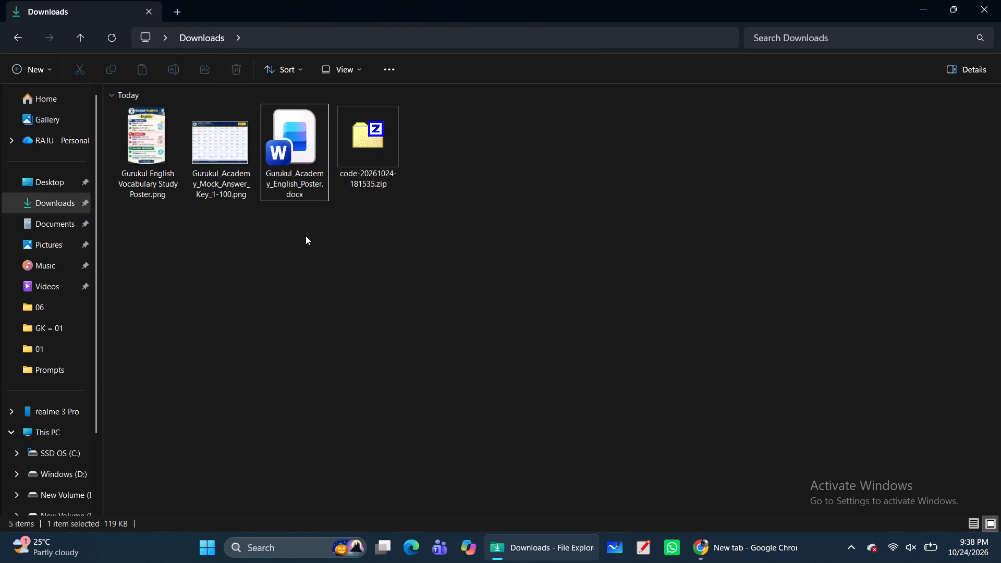
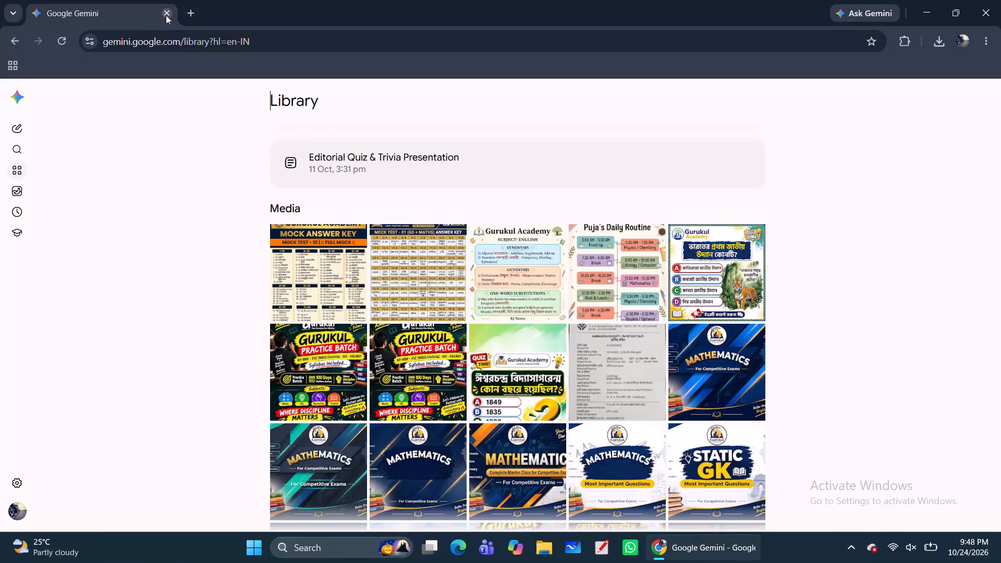
Close the Gemini library page in the browser.
click(166, 15)
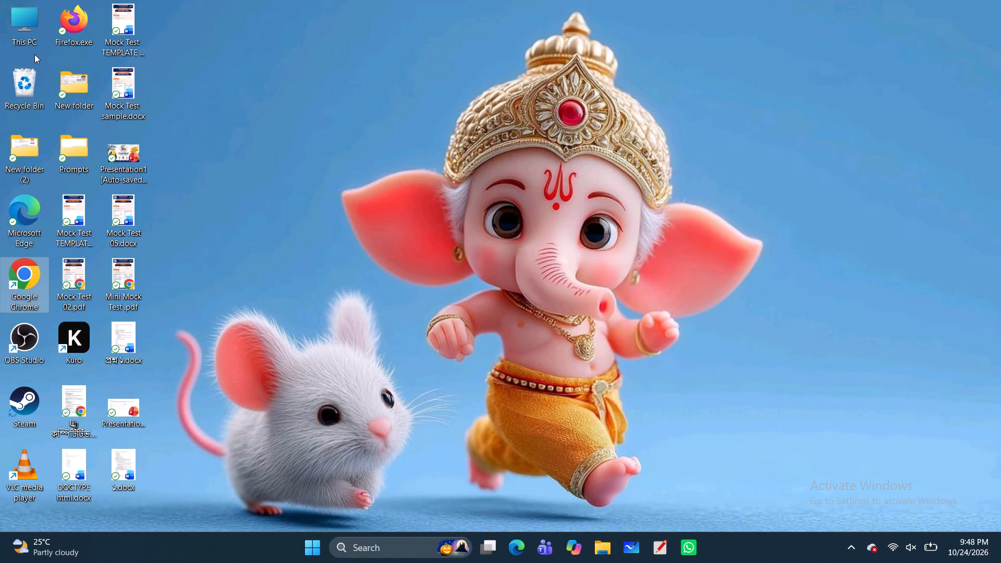
Permanently delete all the items in the Recycle Bin and close its window.
double_click(31, 78)
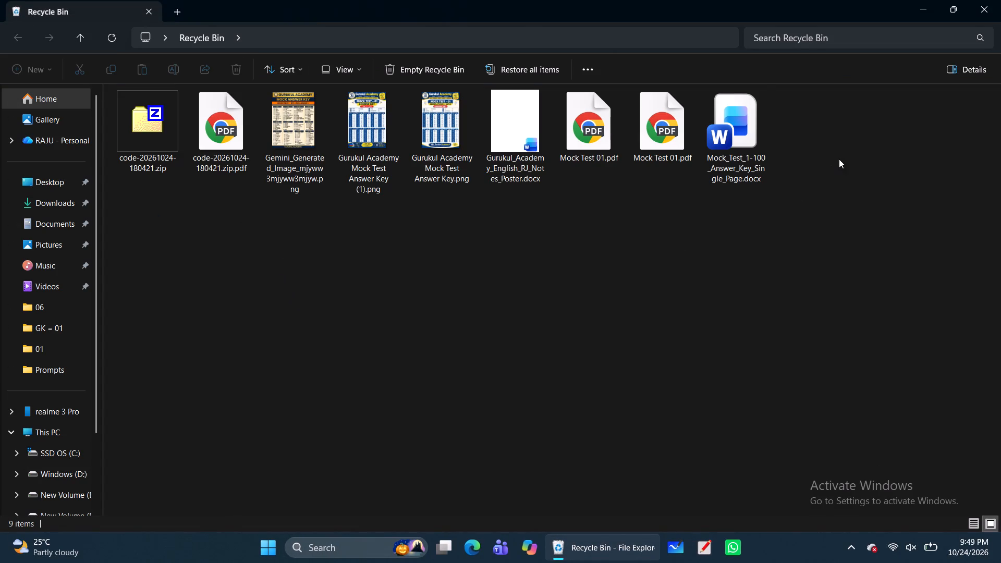
drag(840, 157, 115, 179)
click(230, 67)
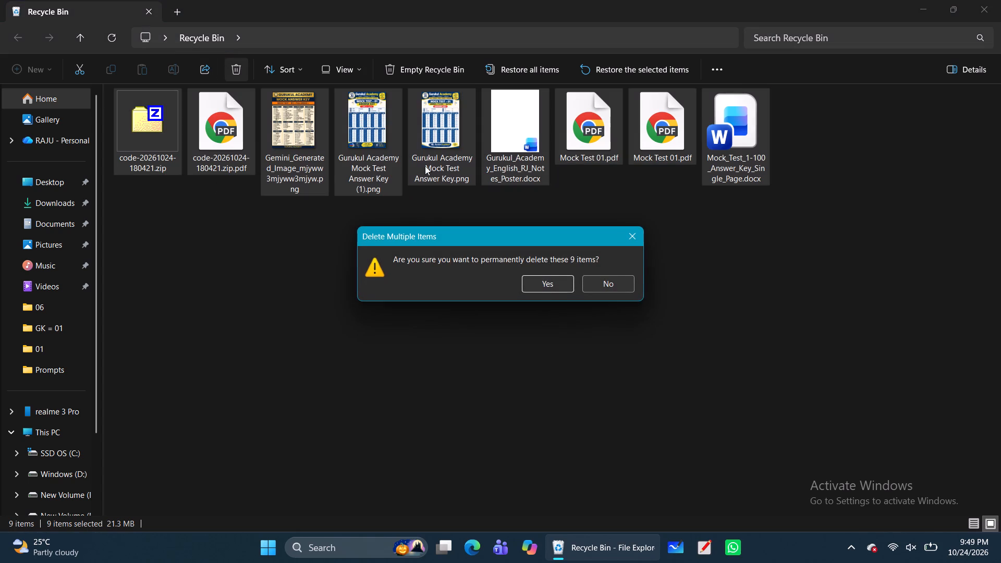
click(542, 272)
click(545, 288)
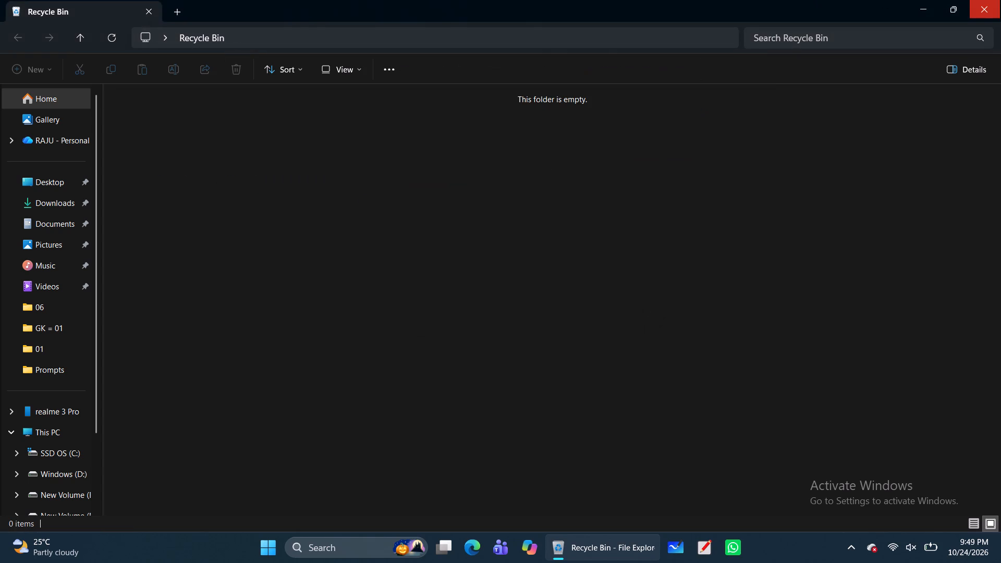
click(995, 17)
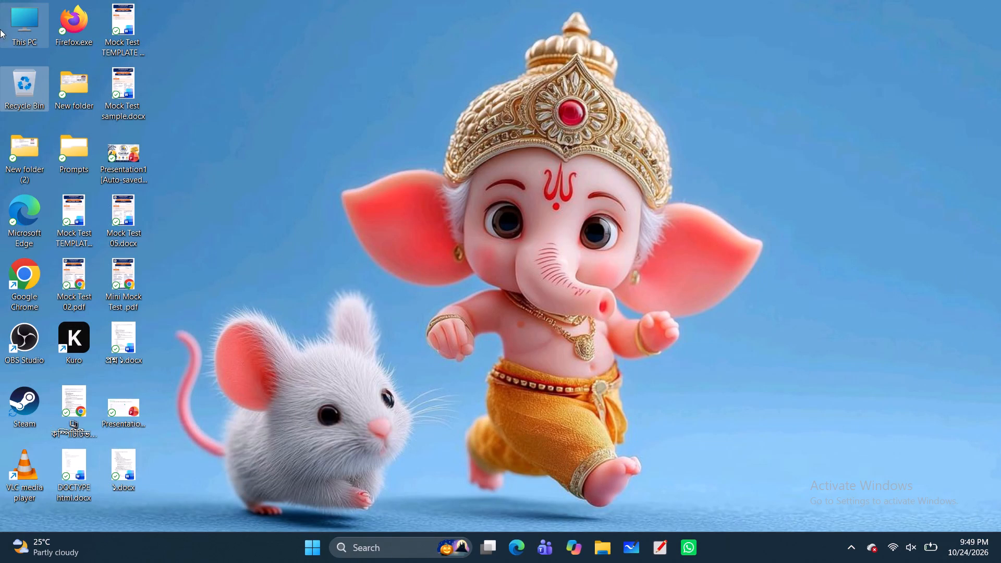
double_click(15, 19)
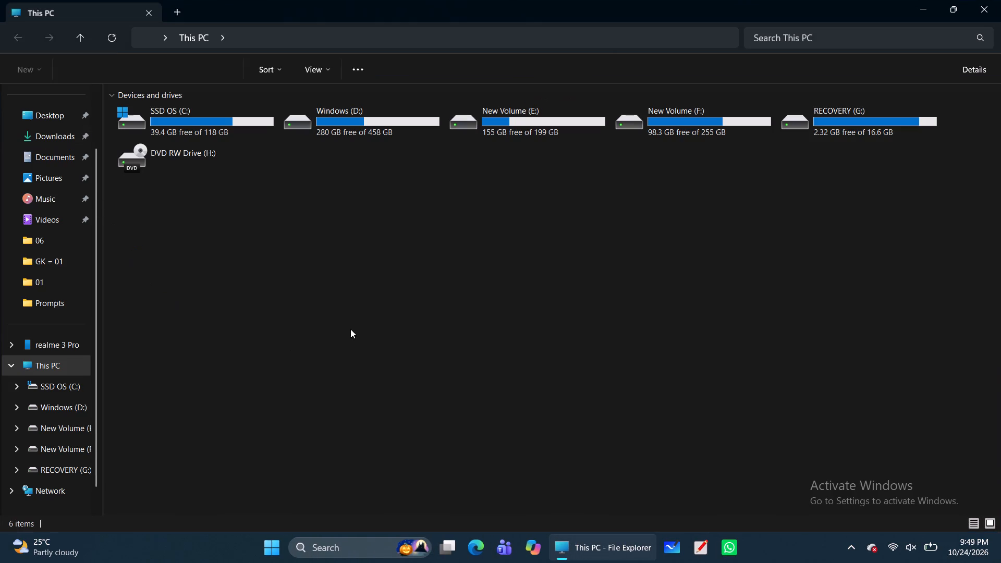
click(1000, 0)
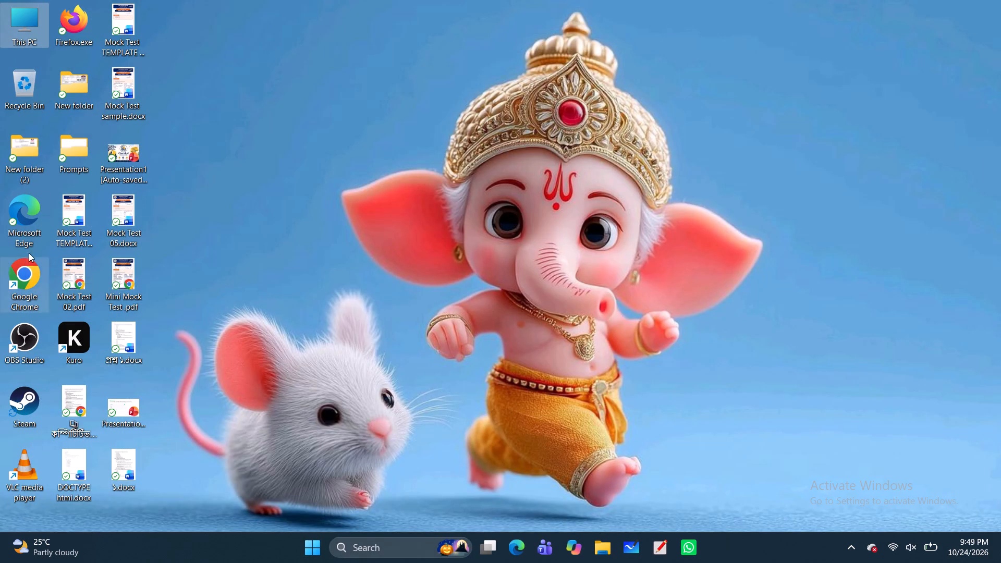
Open the desktop document Mock Test TEMPLATE .docx beside Microsoft Edge to check its contents, close it and delete the file.
double_click(82, 226)
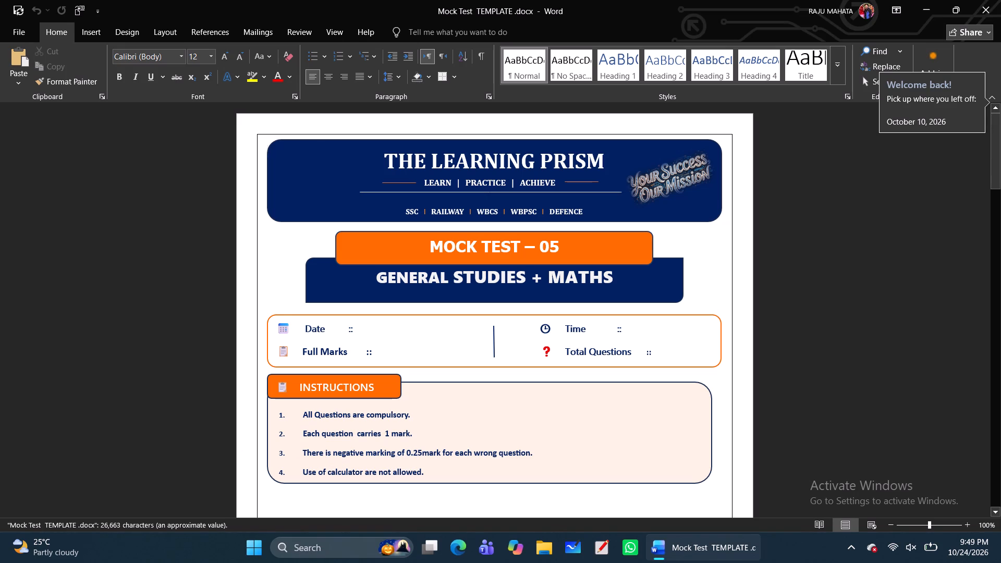
click(1000, 0)
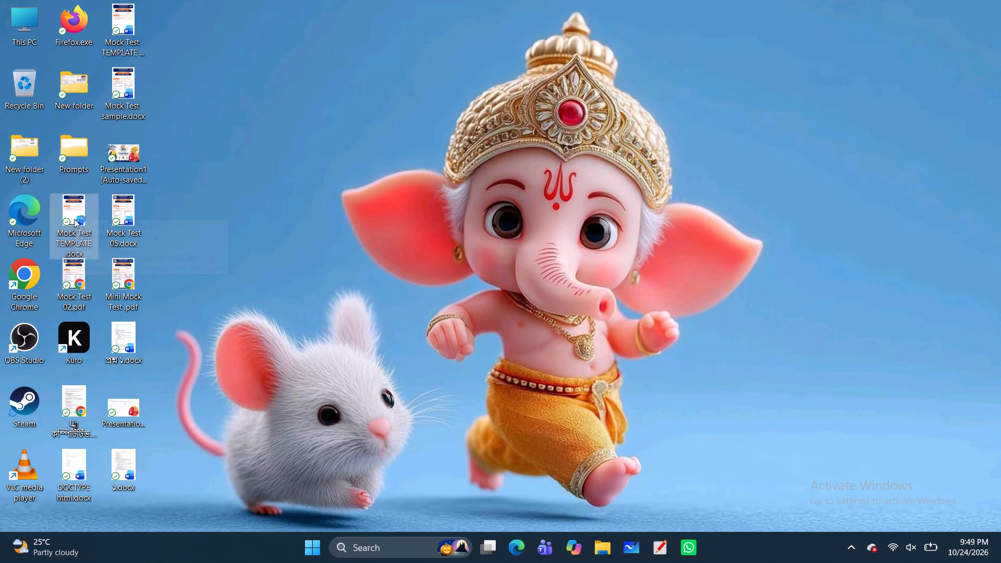
right_click(73, 215)
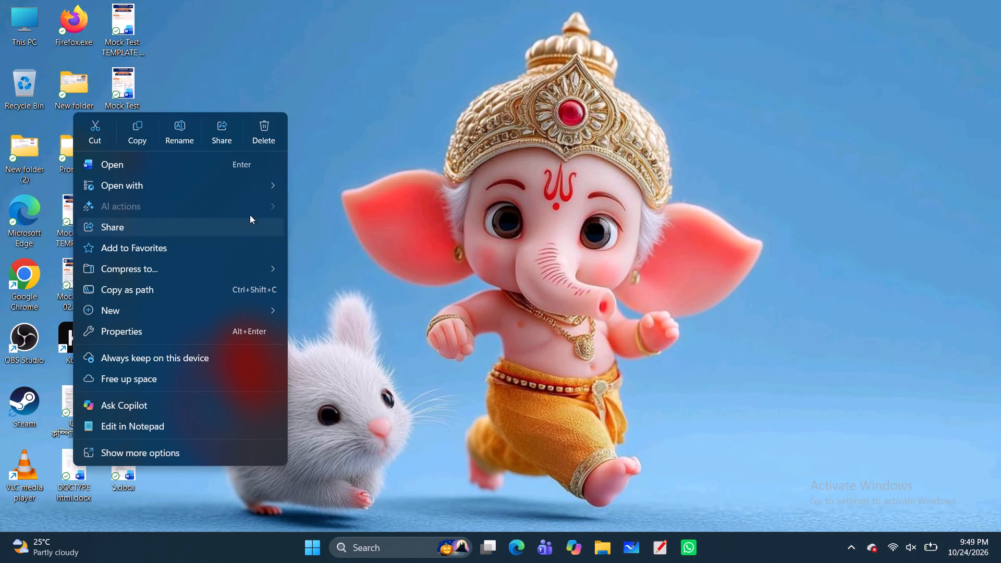
click(264, 124)
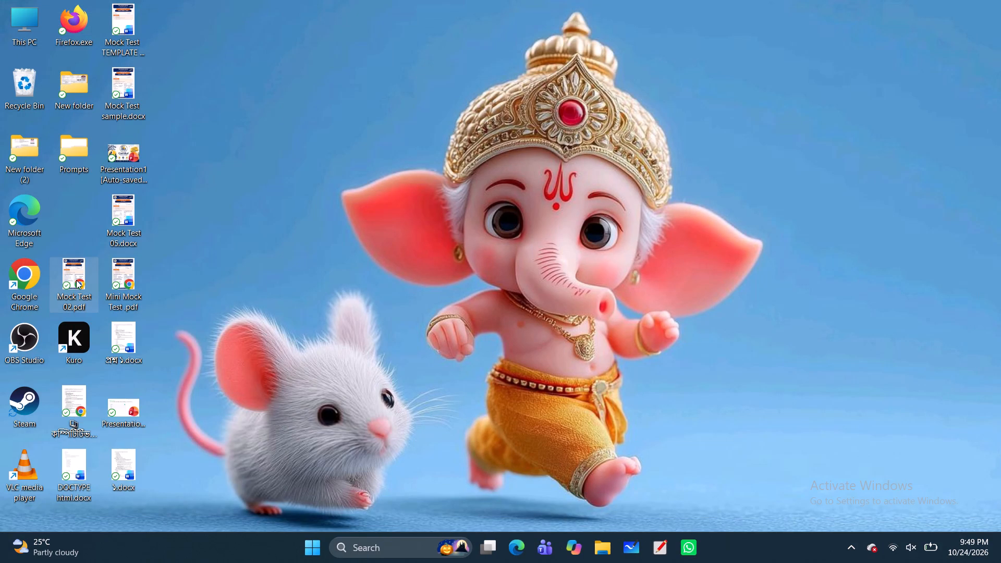
Open Mock Test 02.pdf from the desktop to check its contents, and close it again.
double_click(76, 280)
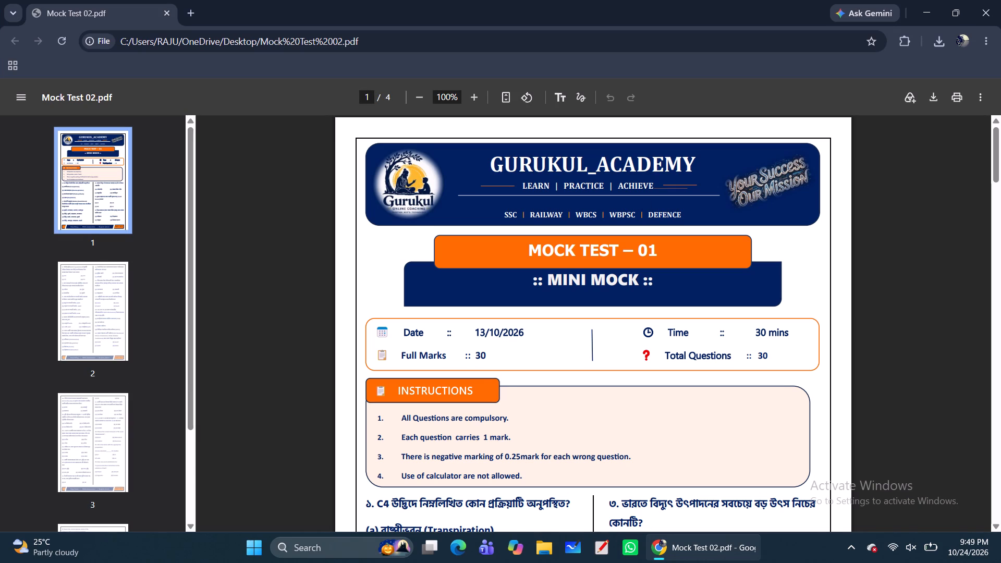
click(1000, 0)
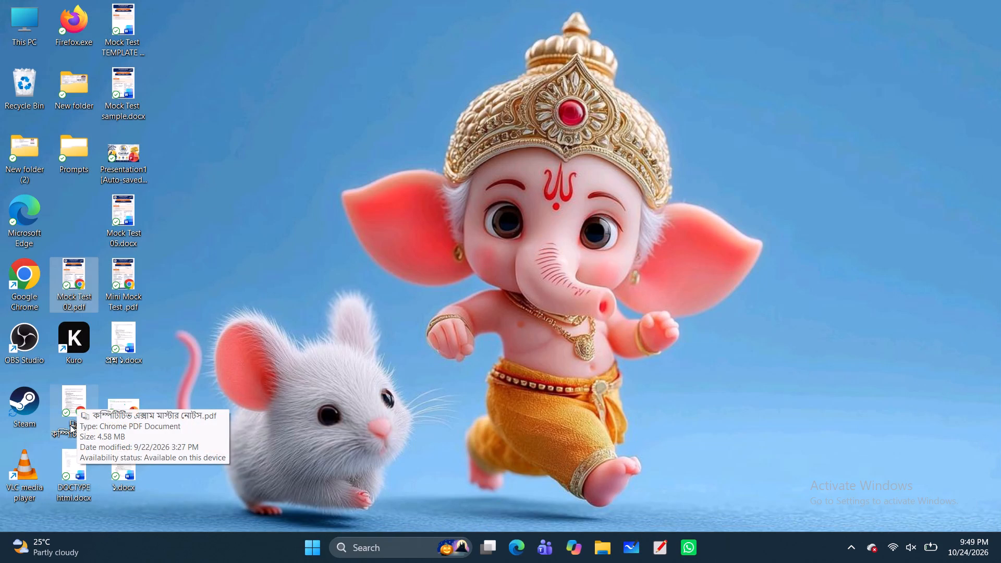
Open the desktop PDF কম্পিটিটিভ এক্সাম মাস্টার নোটস.pdf, look through its opening pages and close it.
double_click(72, 393)
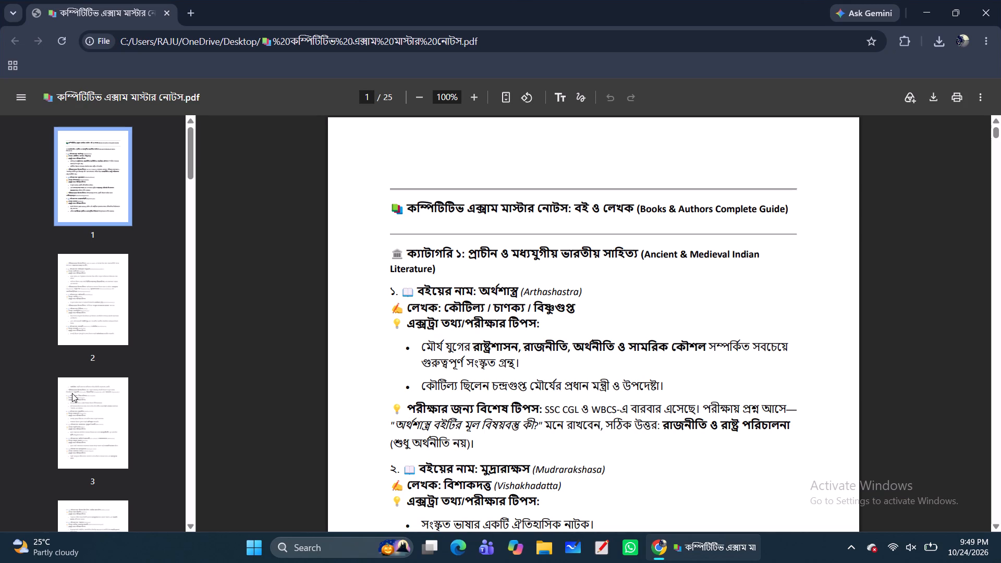
scroll(480, 353, down, 4)
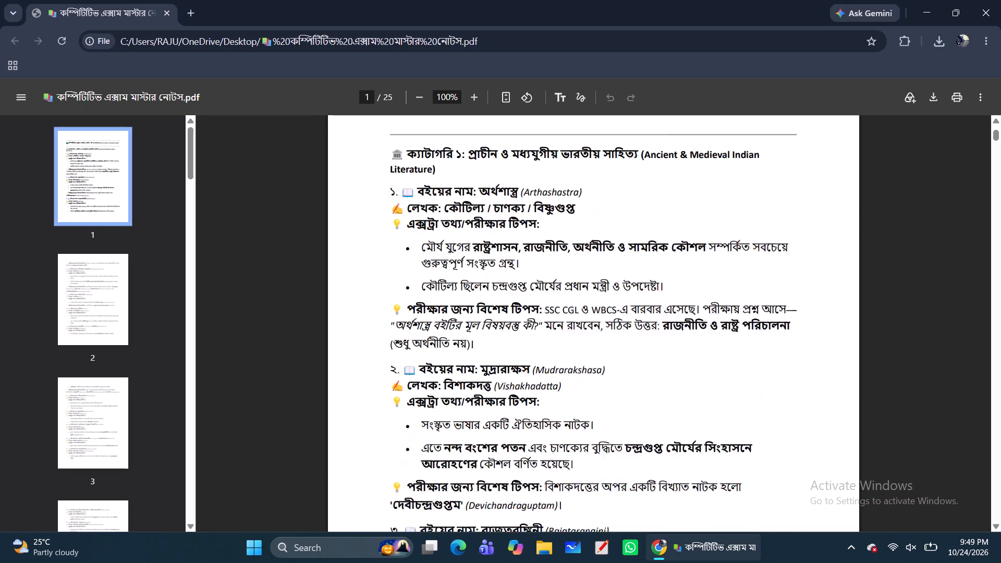
scroll(480, 353, down, 10)
scroll(445, 309, down, 10)
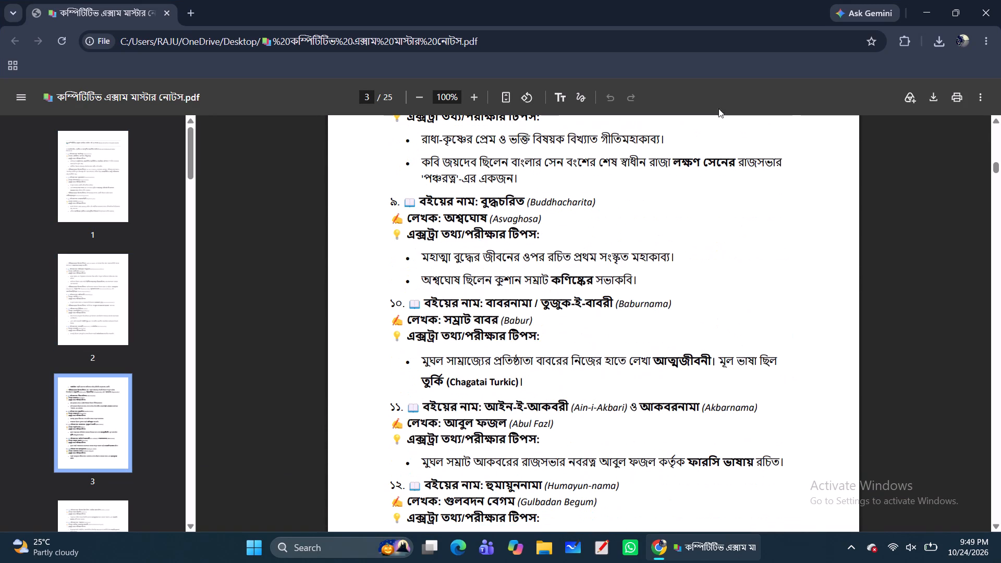
click(1000, 0)
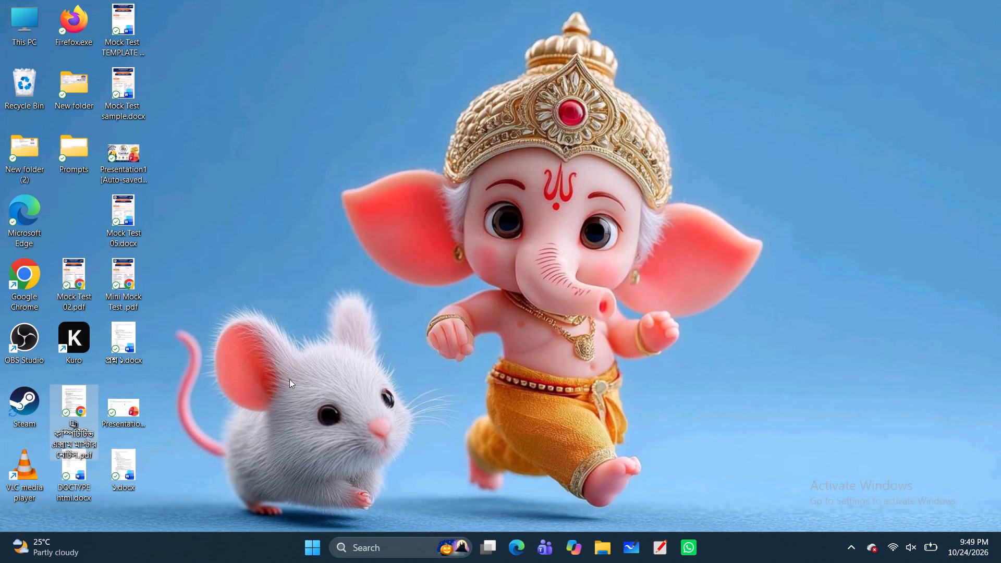
Open DOCTYPE html.docx from the desktop, look through its code and quiz slide content, and close it.
double_click(79, 482)
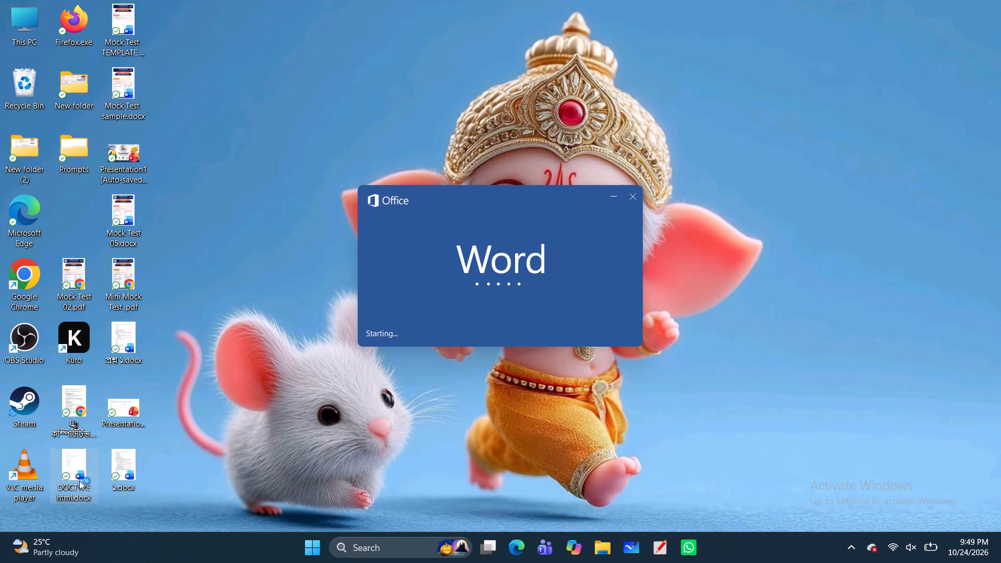
scroll(313, 402, down, 13)
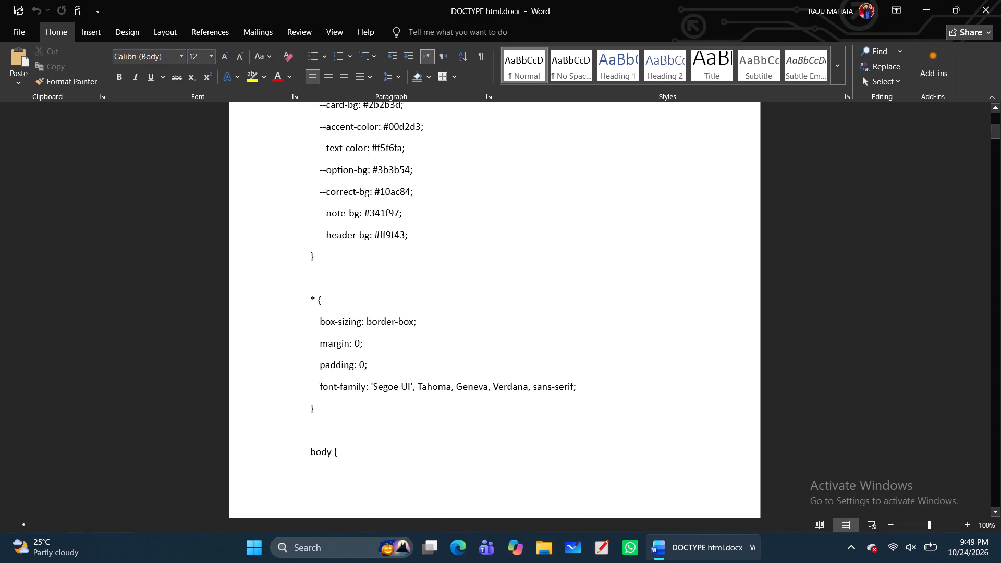
scroll(364, 397, down, 20)
scroll(364, 397, down, 17)
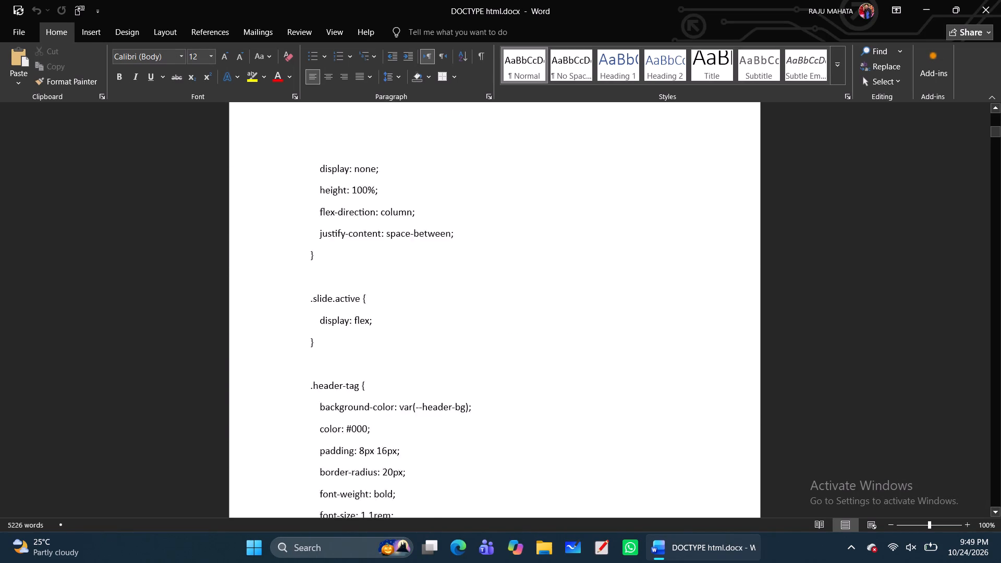
scroll(386, 393, down, 16)
scroll(392, 400, down, 12)
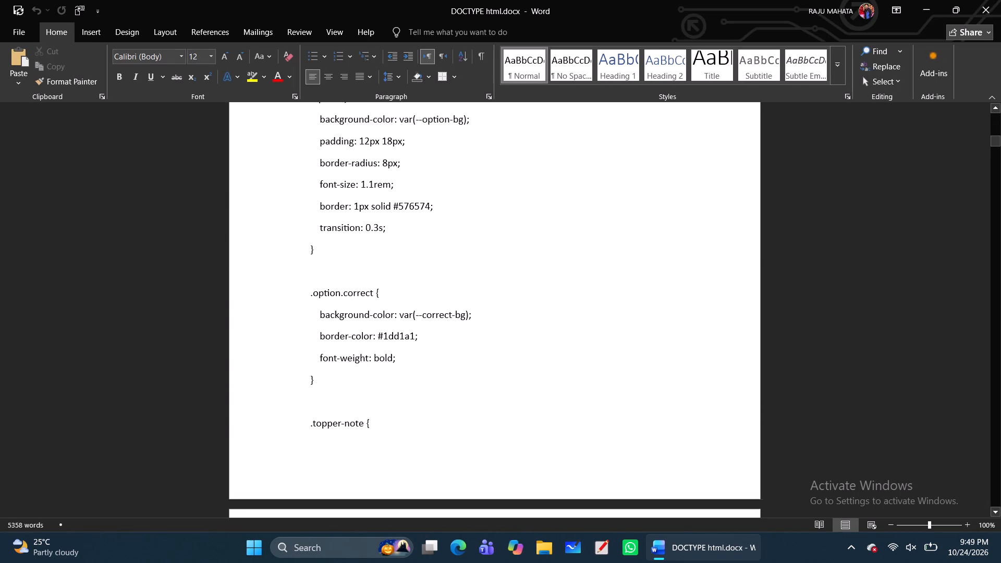
scroll(392, 406, down, 17)
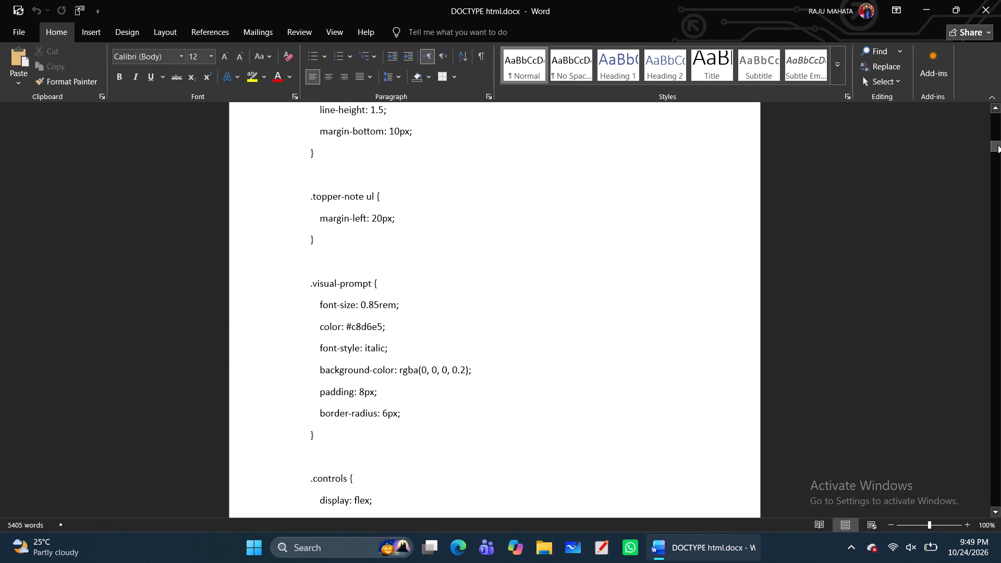
drag(998, 144, 1000, 260)
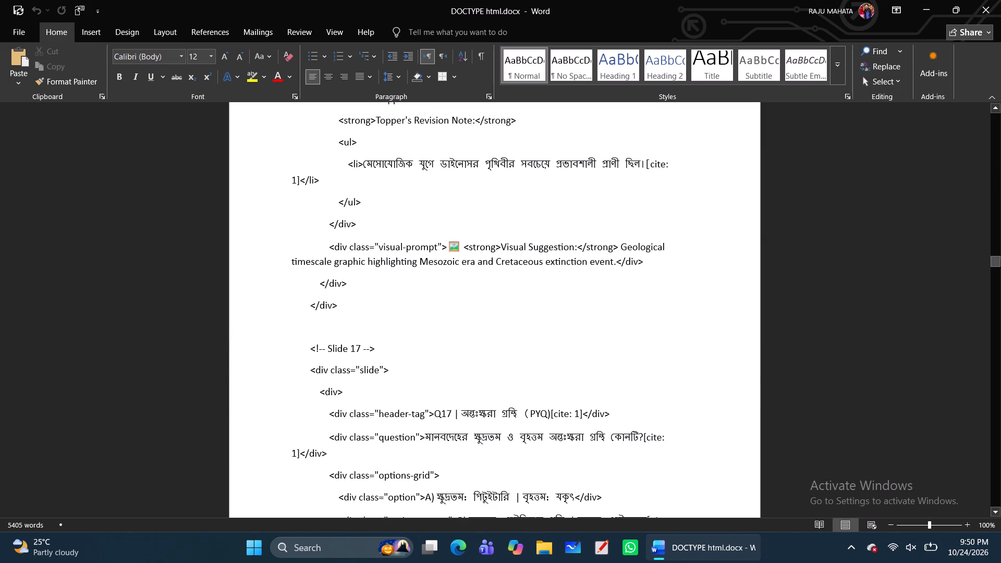
drag(997, 262, 1000, 286)
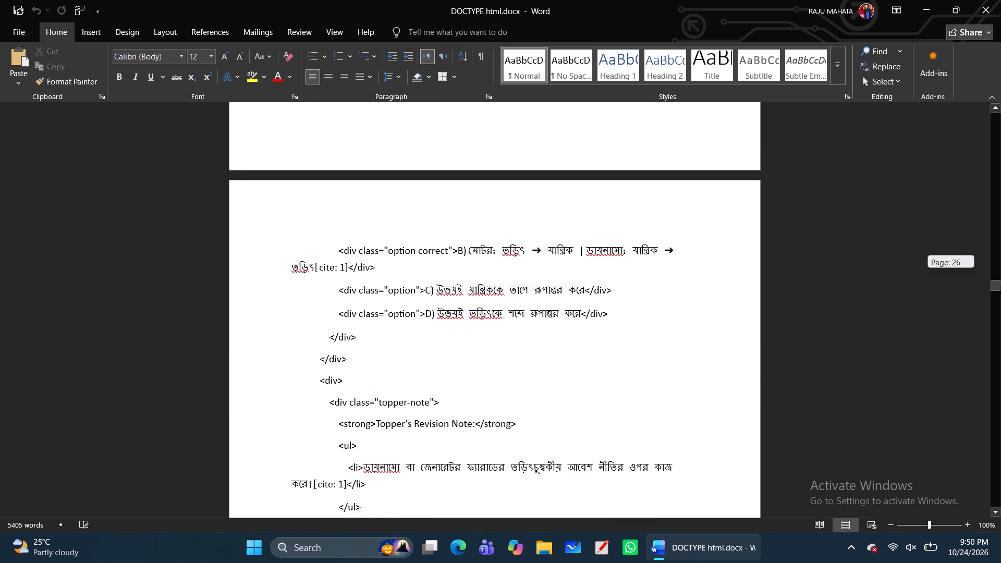
drag(1000, 286, 1000, 309)
click(1000, 0)
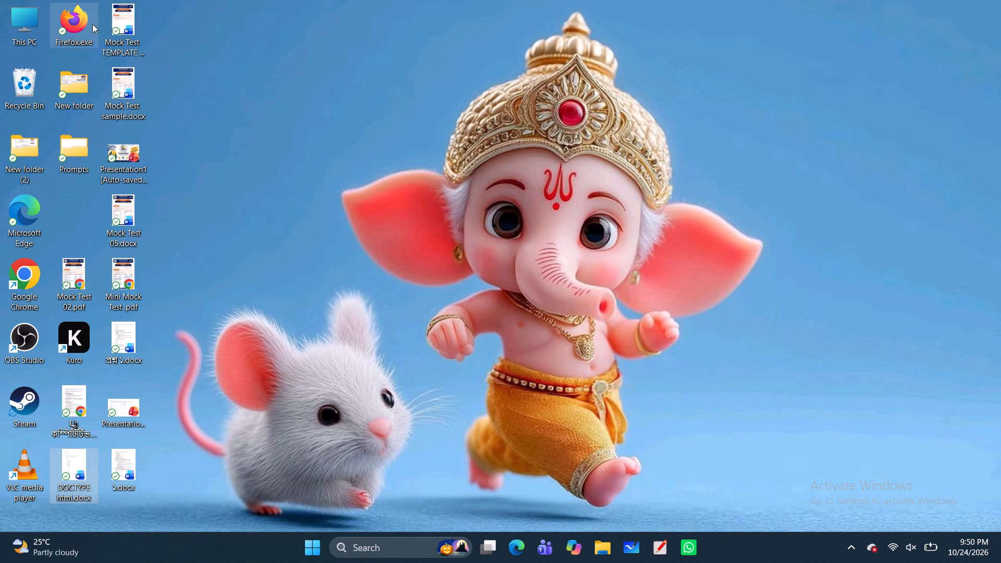
Open Mock Test 05.docx from the desktop to check its contents, close it and delete the file.
double_click(126, 208)
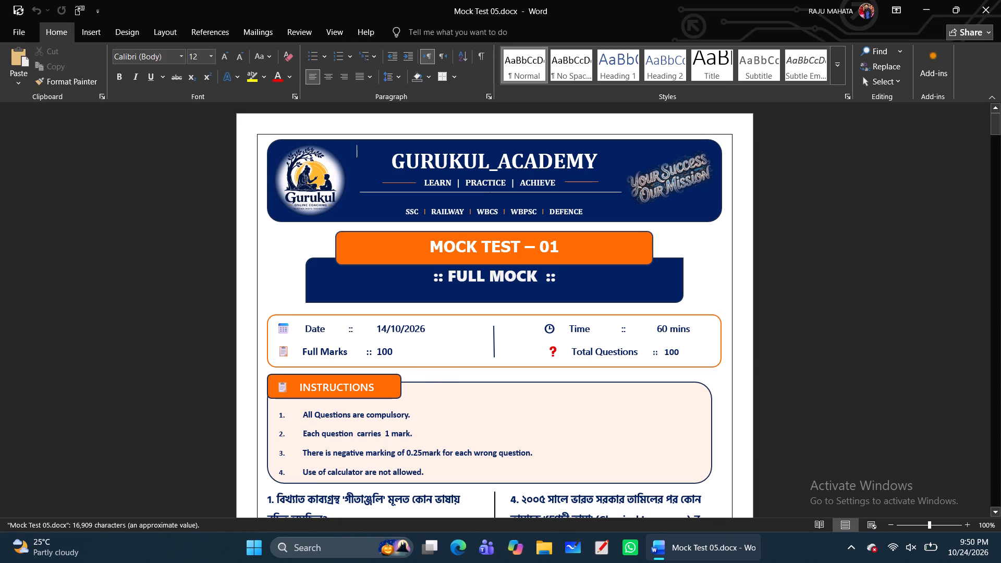
click(1000, 0)
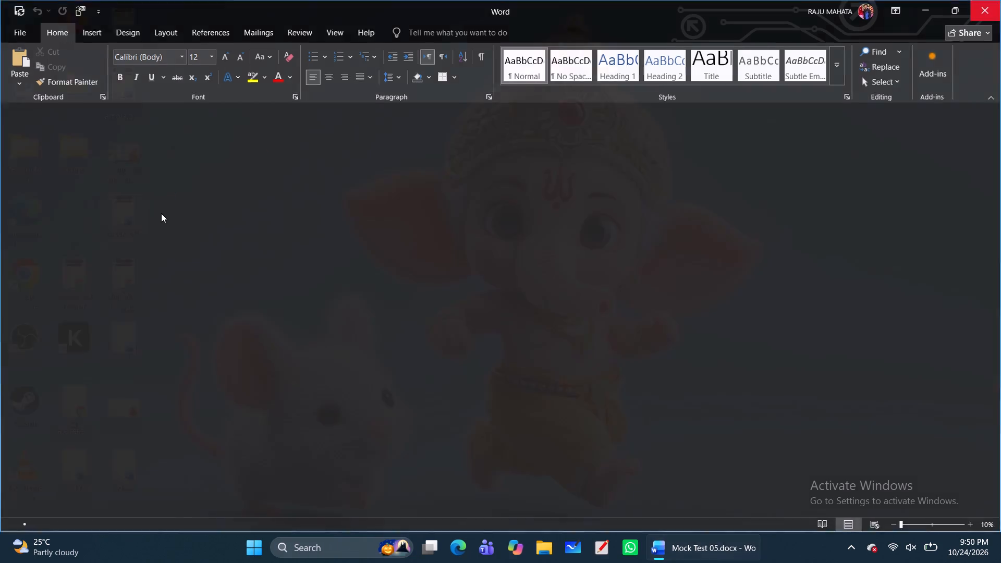
right_click(128, 218)
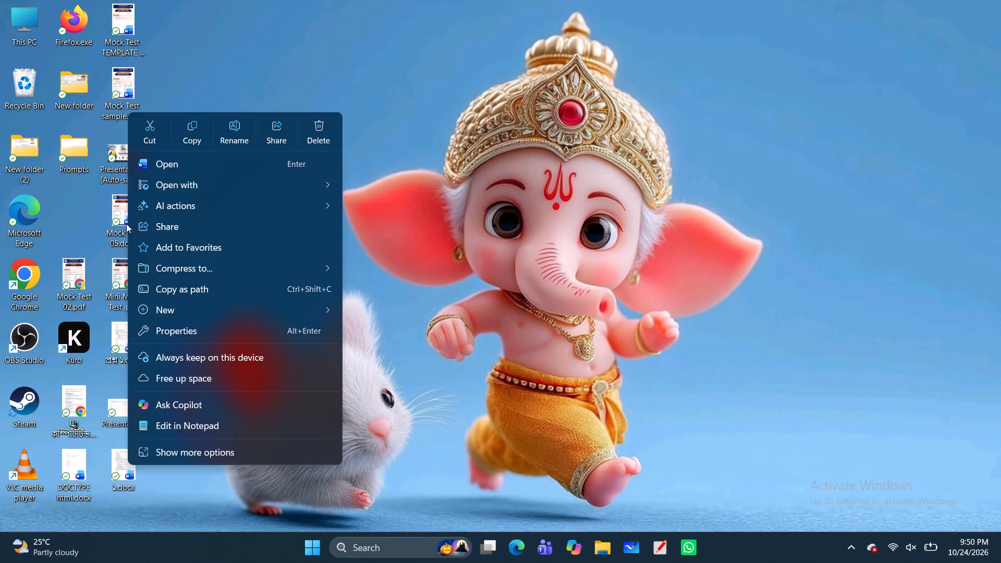
click(315, 134)
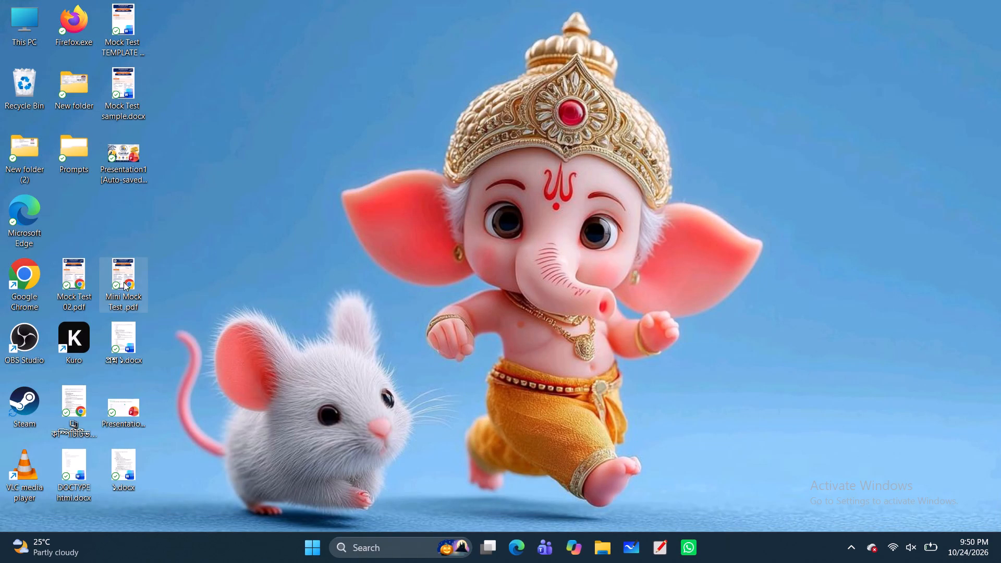
Open Mini Mock Test .pdf from the desktop to check its contents, close it and delete the file.
double_click(121, 283)
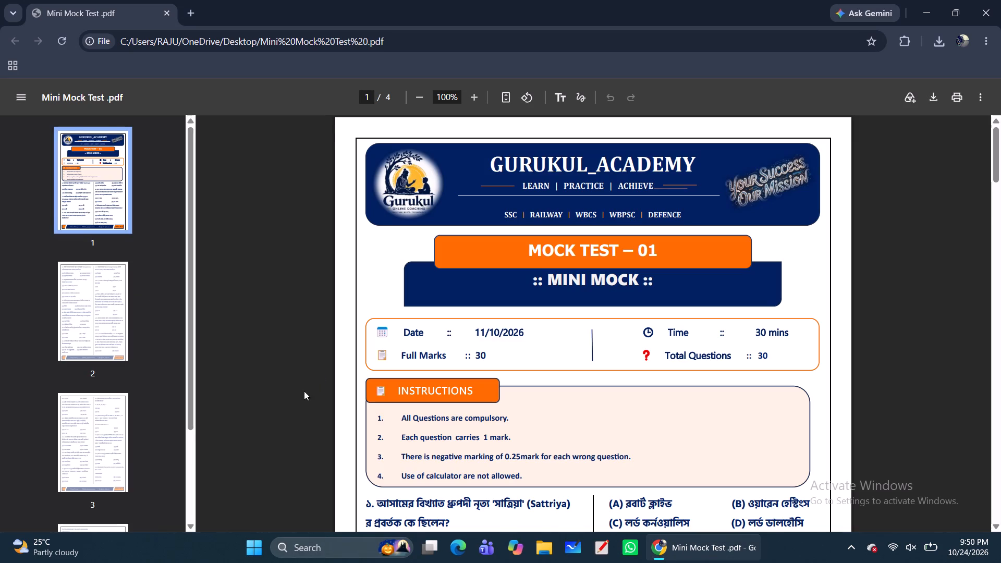
click(1000, 0)
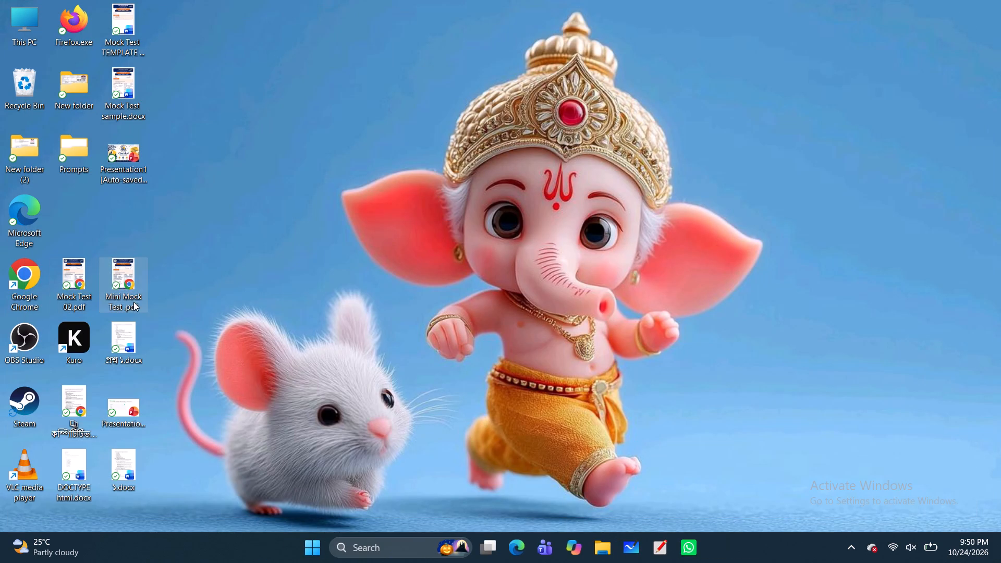
click(127, 292)
right_click(127, 270)
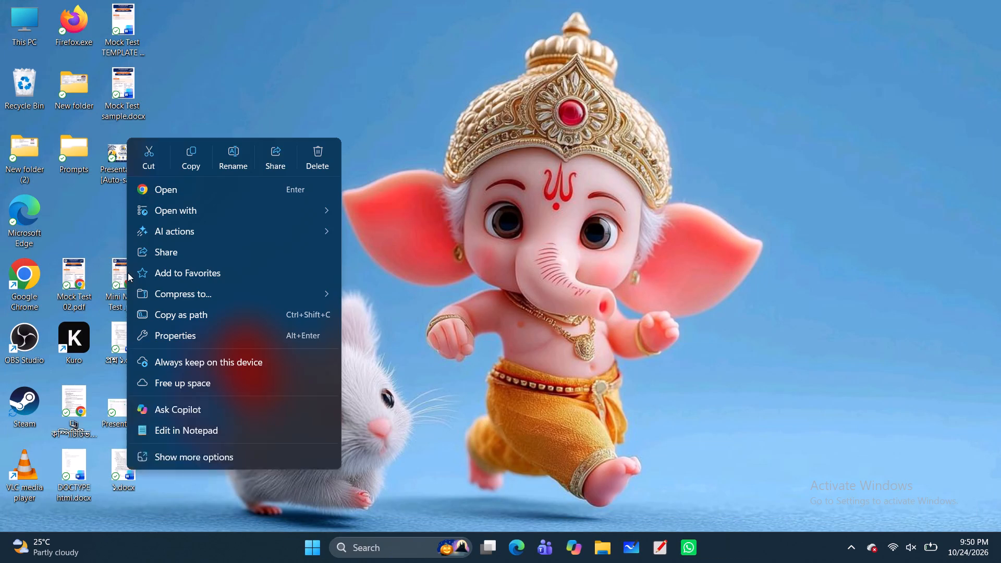
click(330, 148)
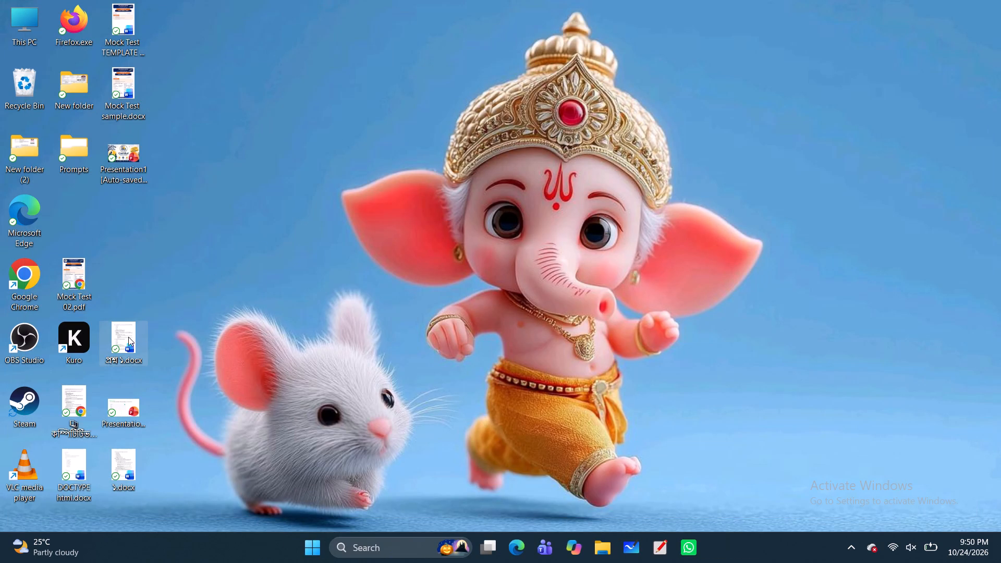
Open প্রশ্ন ১.docx from the desktop, look through its first Bengali quiz questions and notes, and close it.
double_click(127, 339)
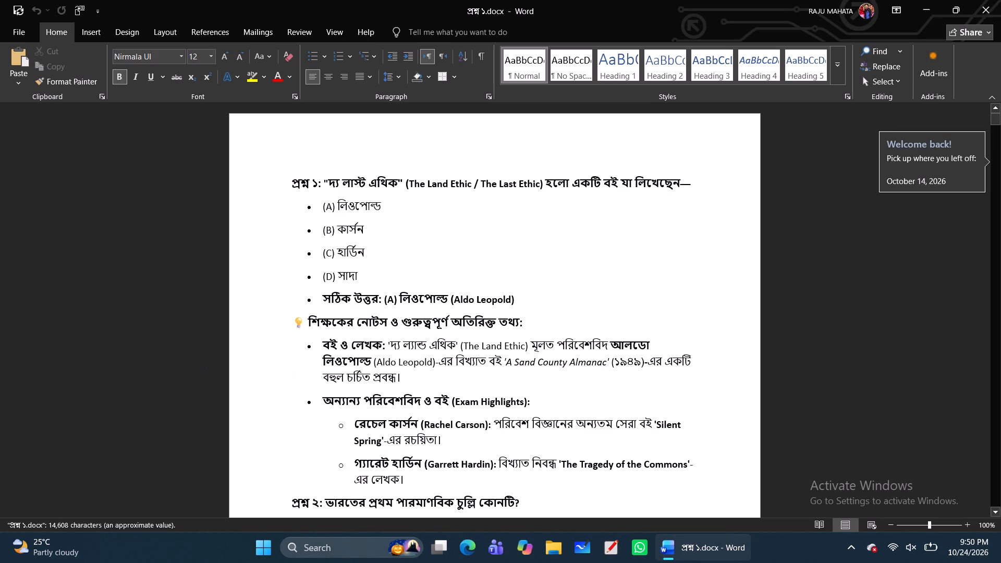
scroll(374, 351, down, 10)
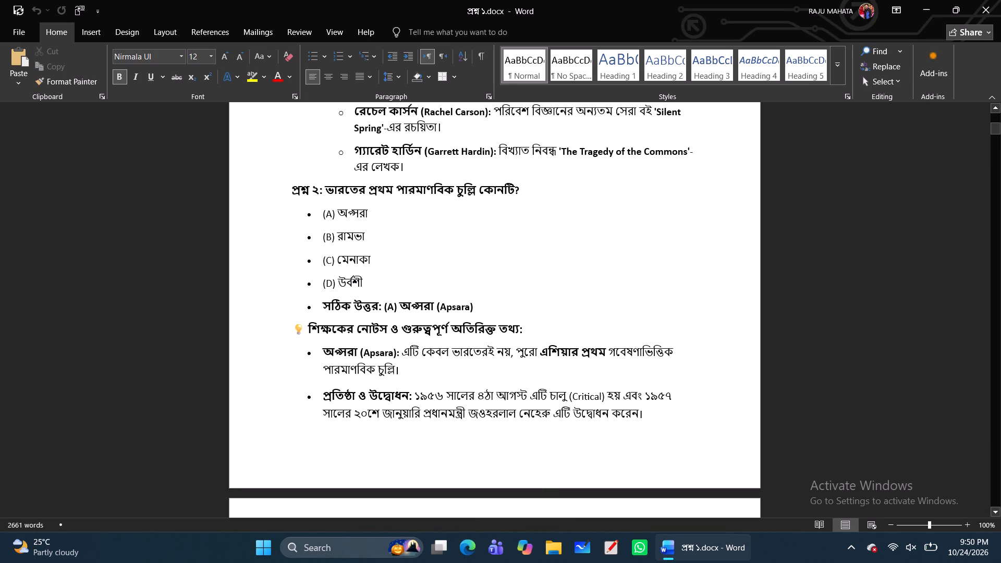
scroll(371, 354, down, 10)
click(1000, 0)
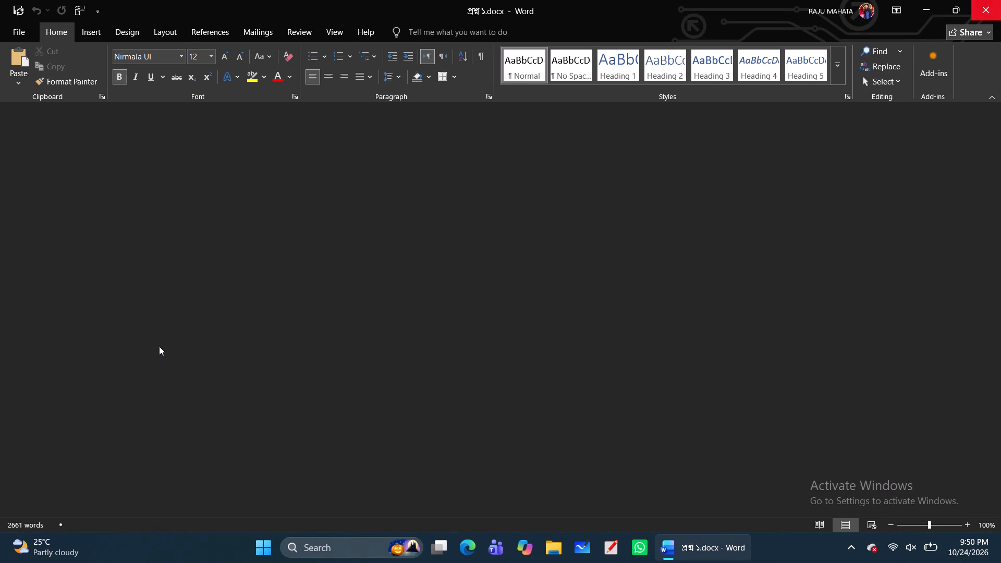
Open Presentation1111.pptx from the desktop to check its quiz slide, and close it.
double_click(121, 411)
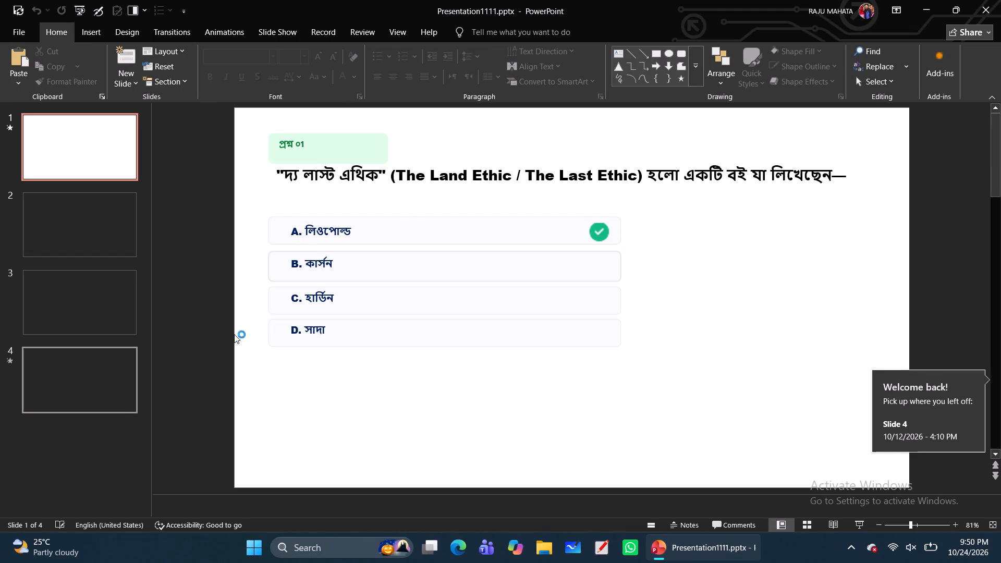
click(1000, 0)
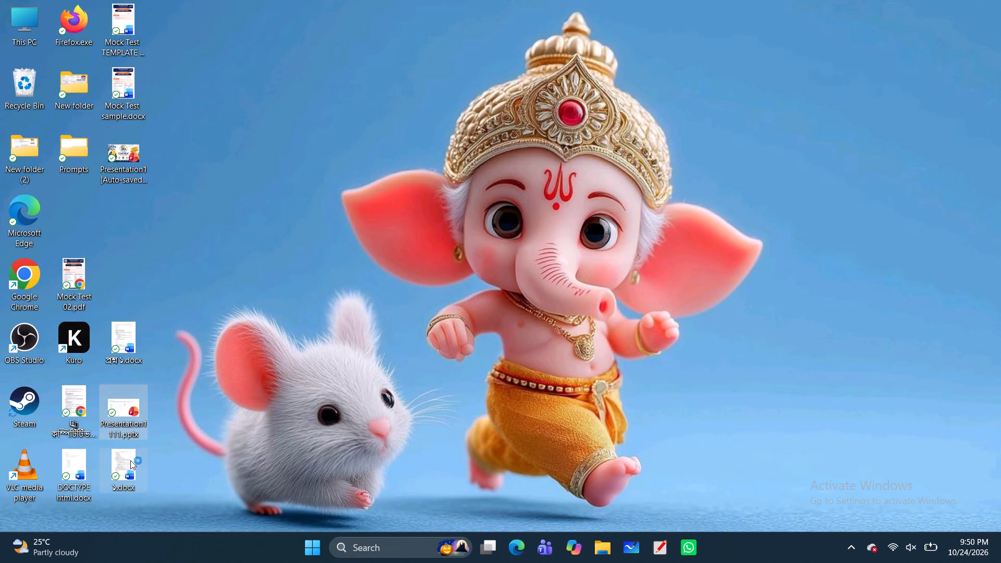
Open ১.docx from the desktop, look through its opening questions and notes, and close it.
double_click(127, 467)
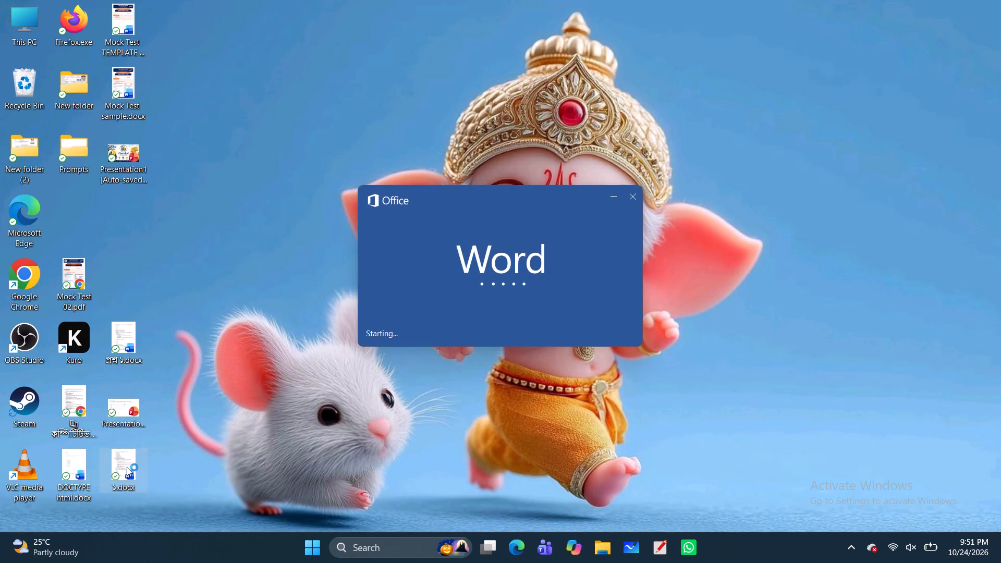
scroll(423, 331, down, 11)
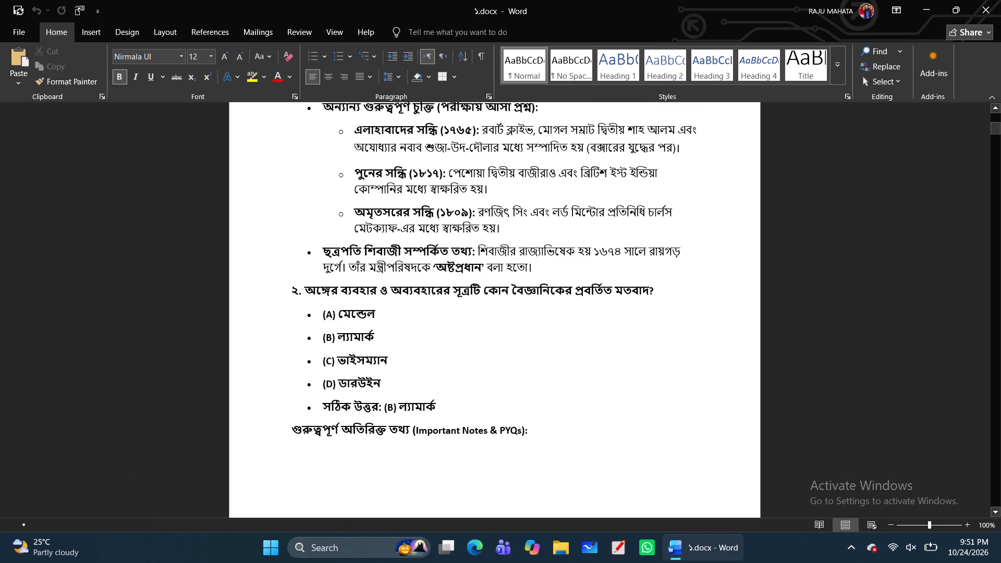
scroll(431, 334, down, 8)
scroll(431, 334, up, 12)
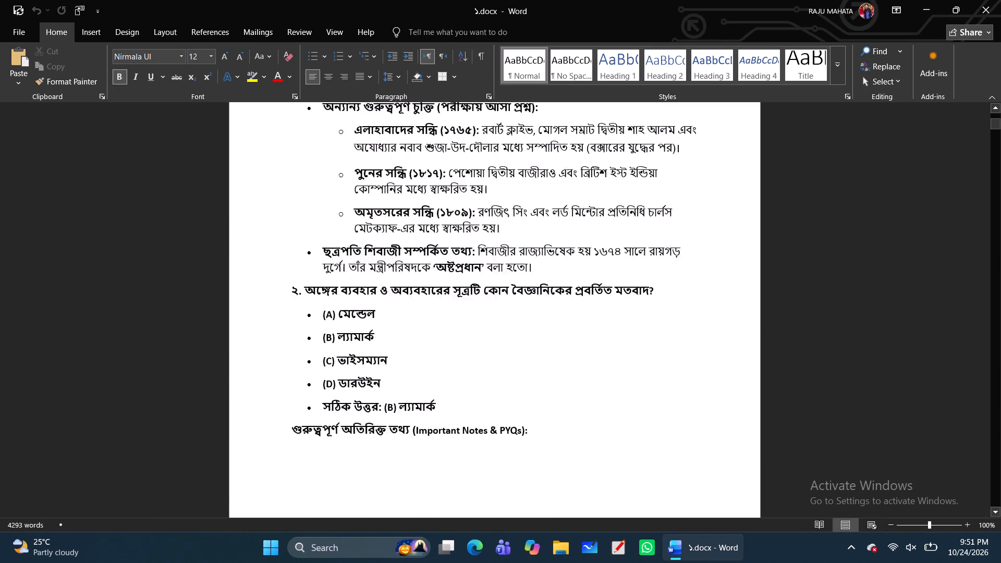
scroll(431, 334, up, 9)
click(1000, 0)
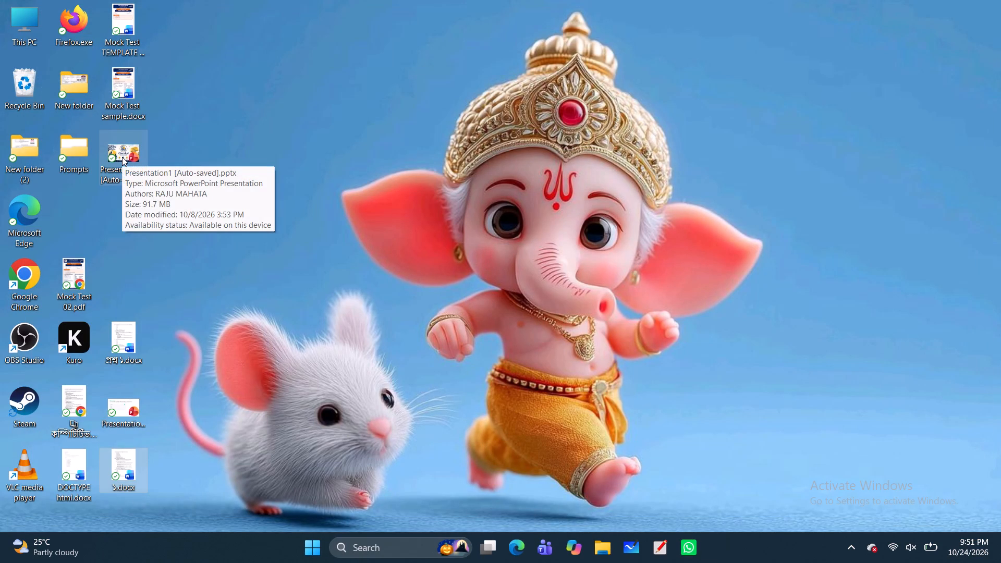
Tidy the desktop icons by placing Mock Test TEMPLATE - Copy.docx below Prompts and moving the third column's remaining files up without gaps.
drag(132, 37, 134, 39)
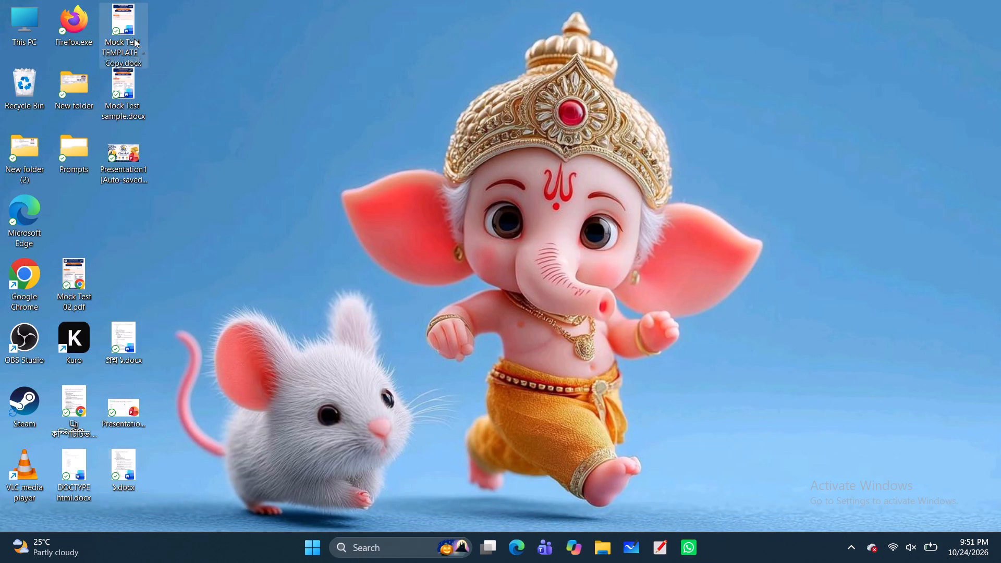
drag(134, 39, 92, 214)
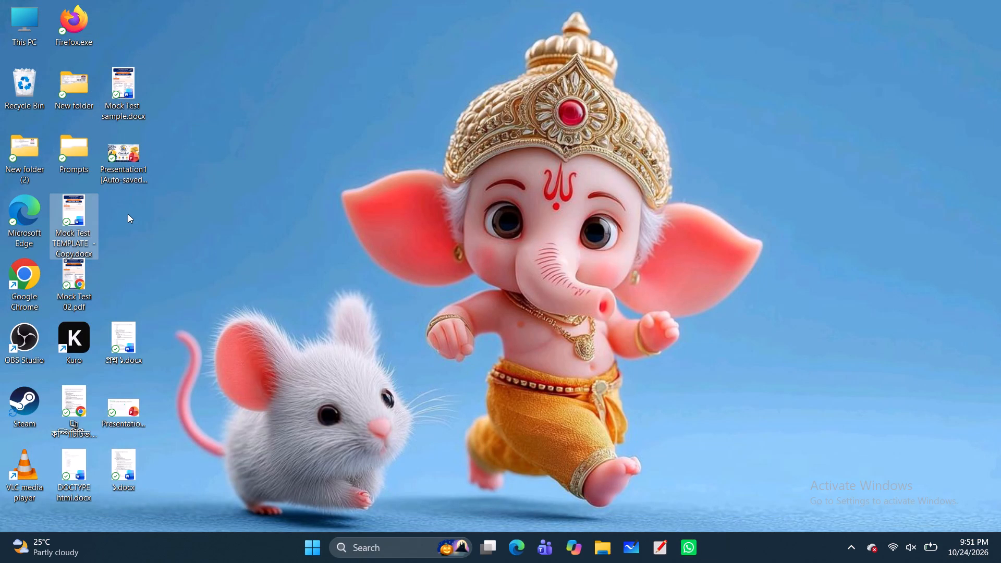
drag(124, 86, 125, 21)
drag(119, 140, 117, 92)
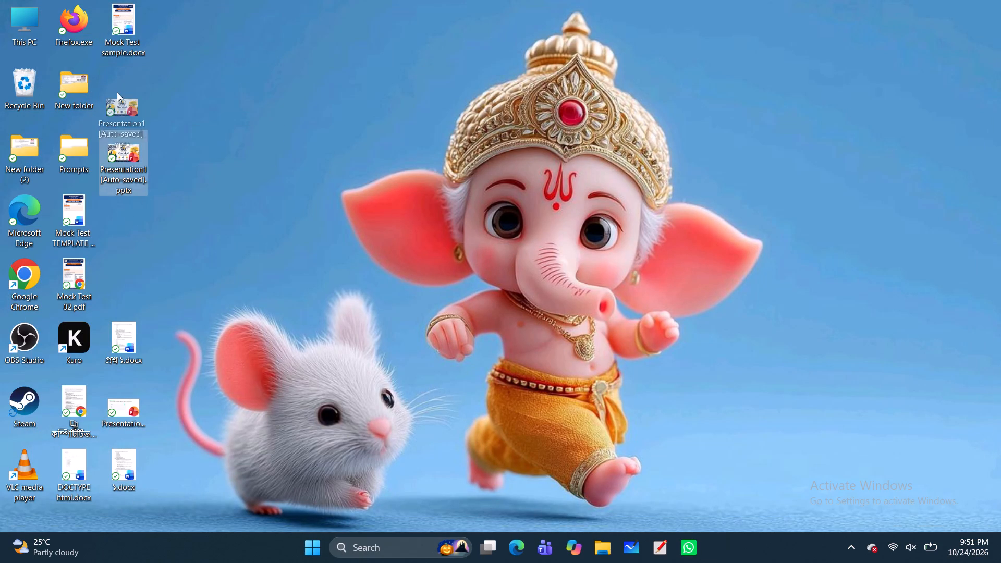
drag(117, 92, 117, 91)
drag(125, 344, 125, 165)
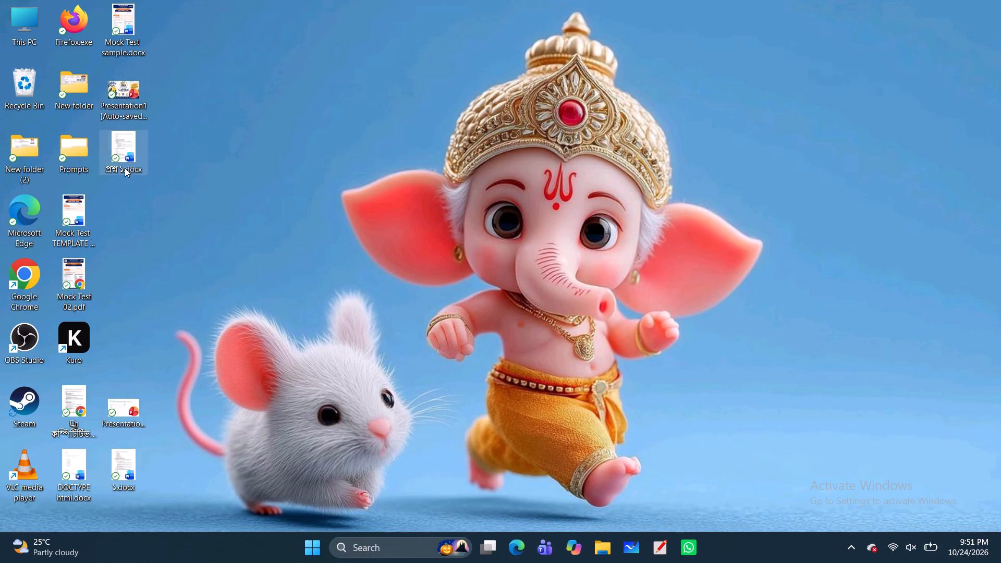
drag(132, 420, 136, 225)
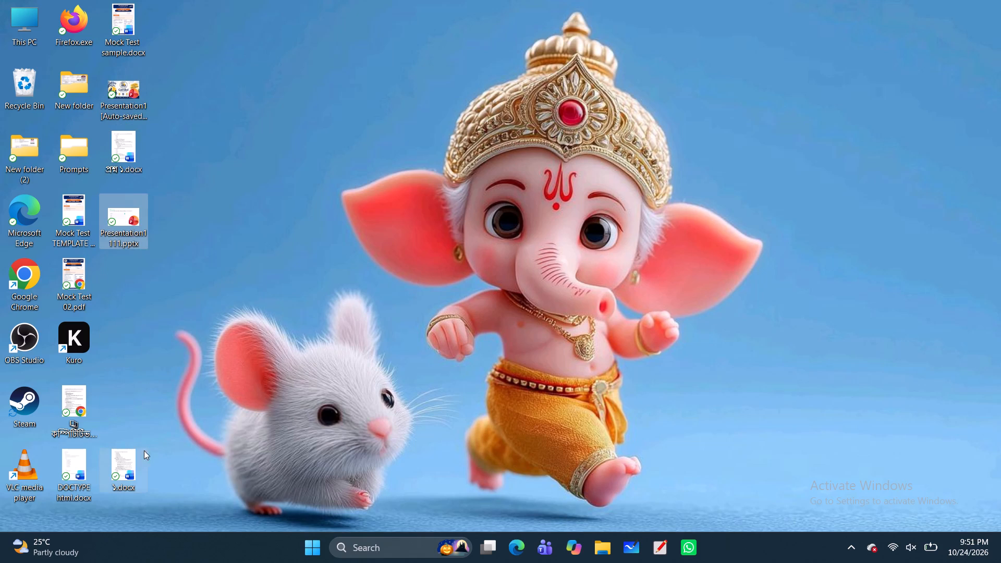
drag(128, 467, 133, 272)
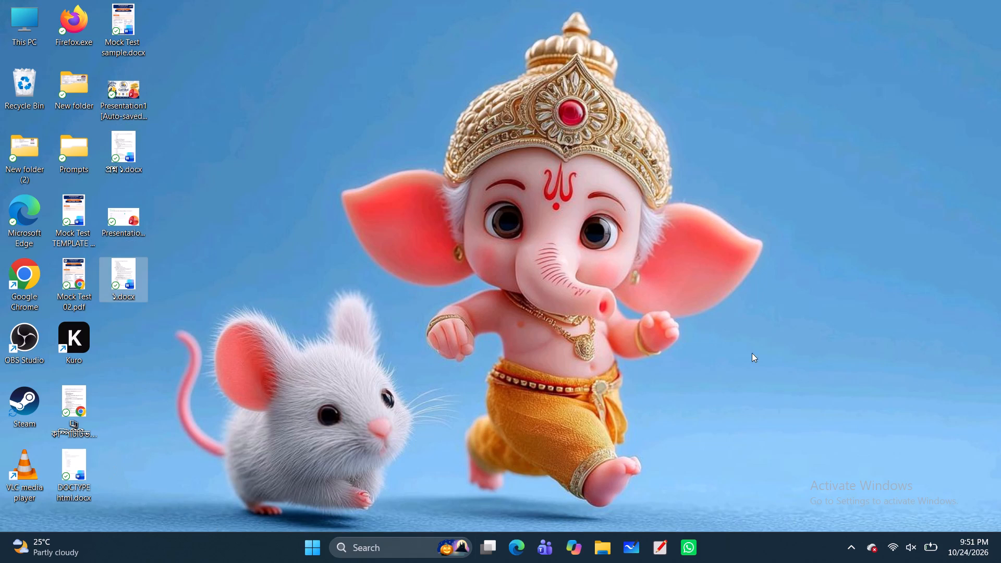
Refresh the desktop.
right_click(490, 178)
click(543, 224)
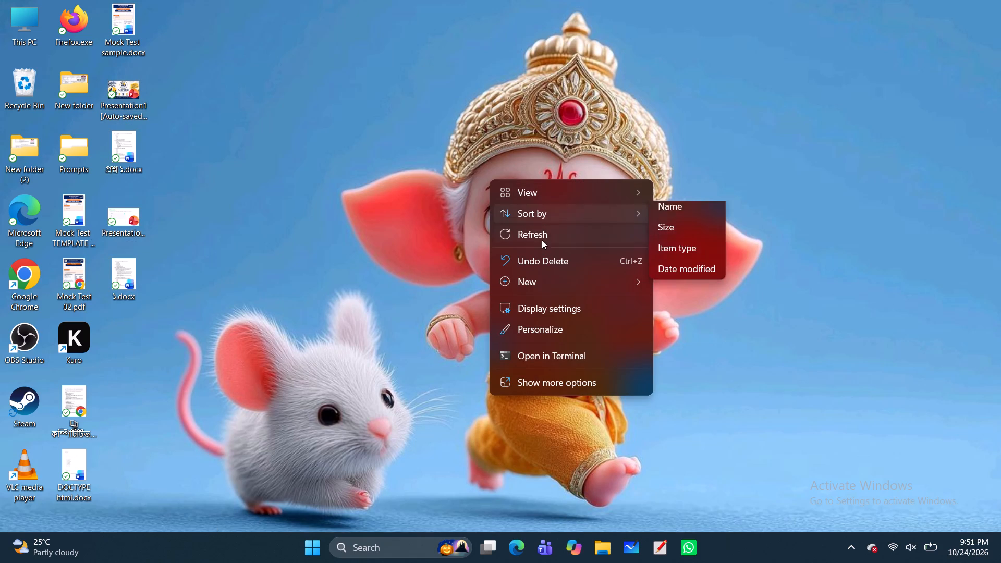
click(540, 239)
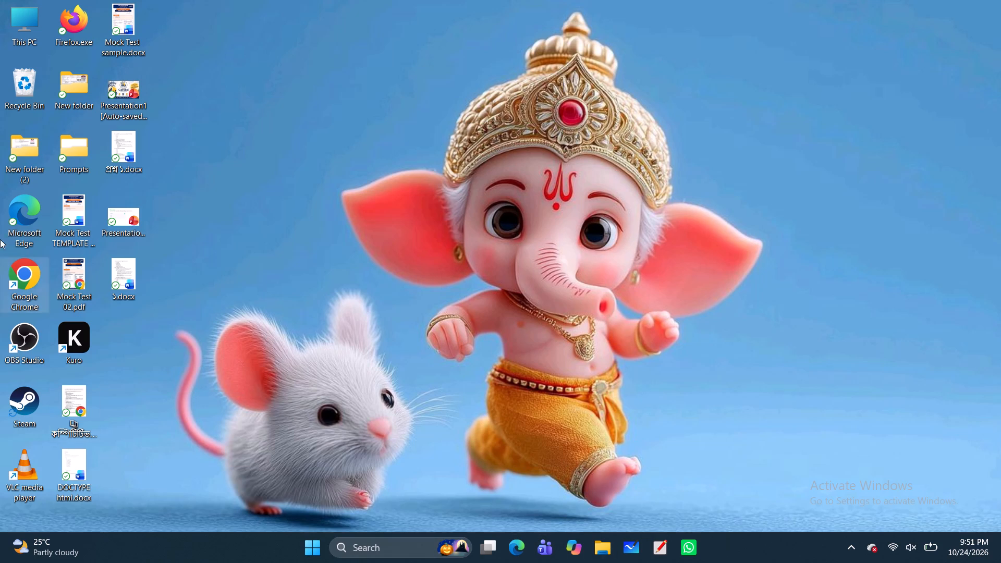
Open Google Chrome with the RAJU profile and load the copied YouTube link youtube.com/live/h5avR8yuoTA.
double_click(10, 274)
click(511, 310)
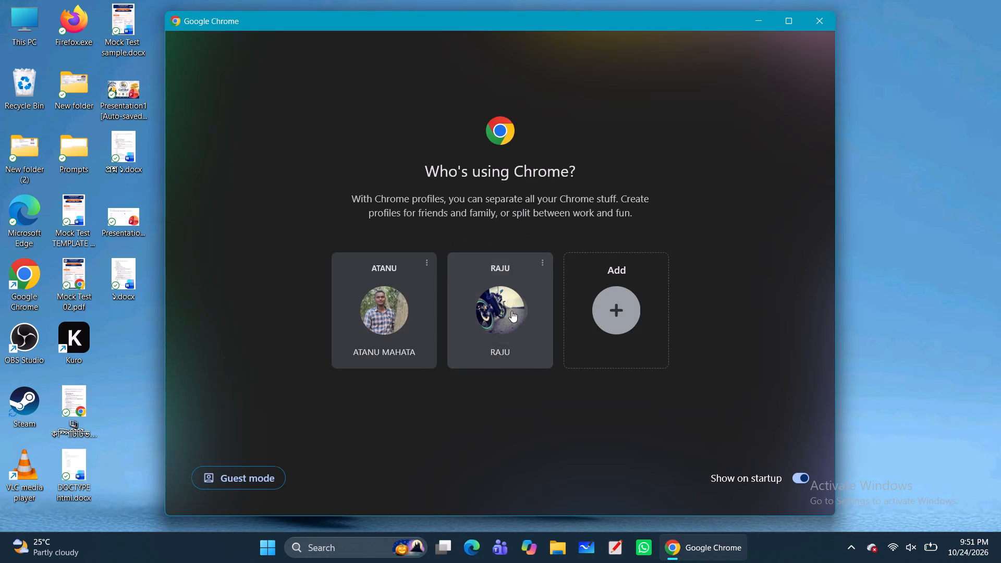
click(365, 258)
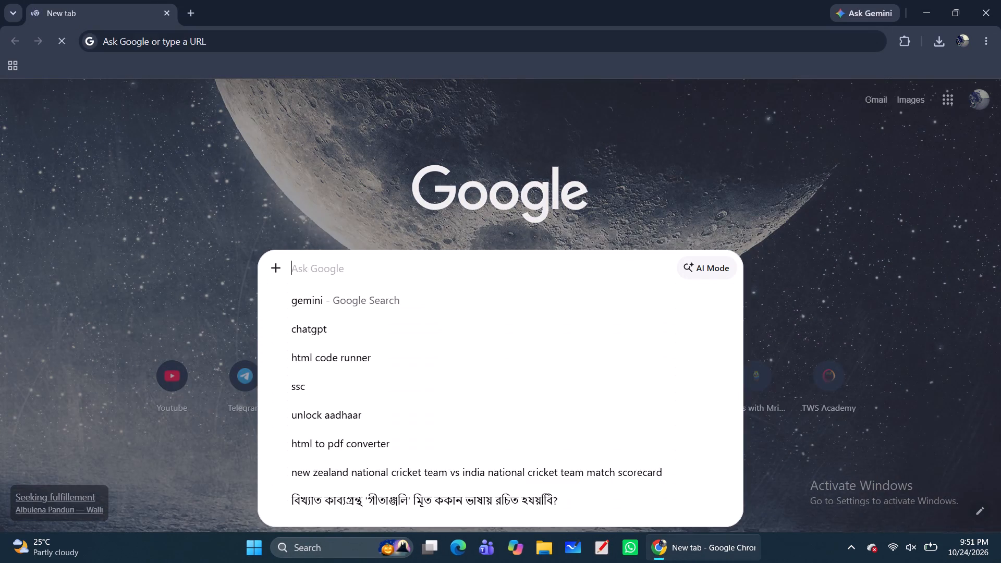
key(ctrl+v)
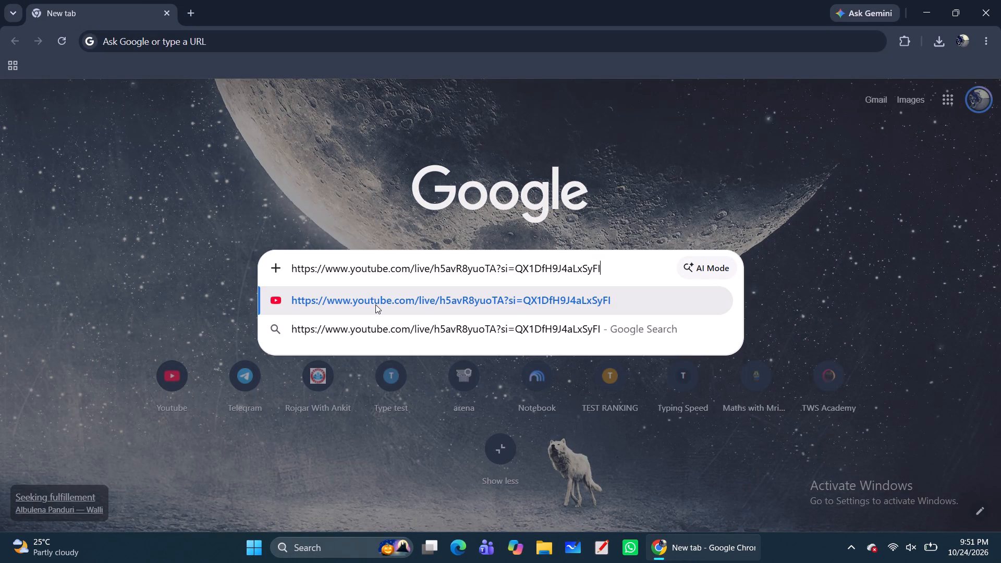
key(Return)
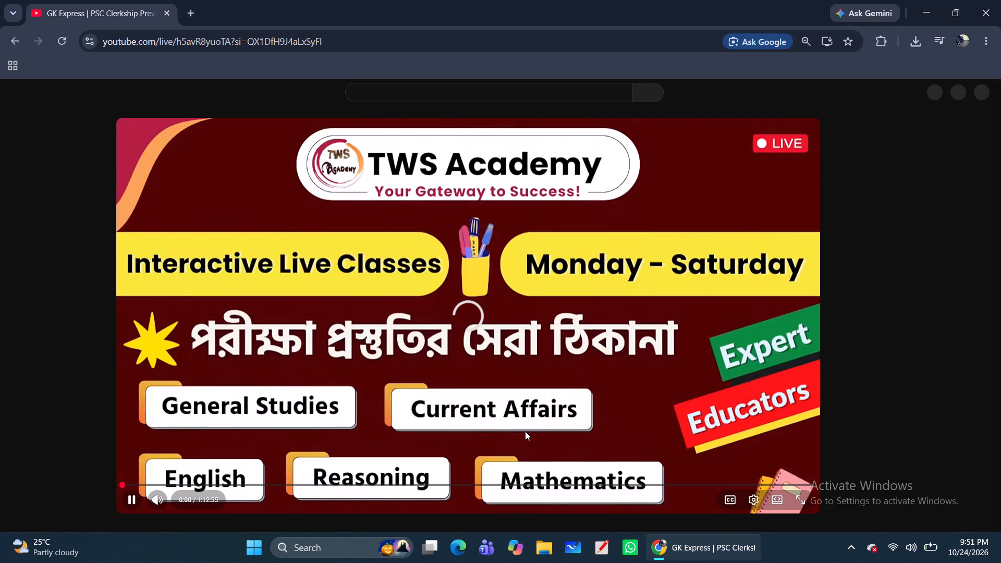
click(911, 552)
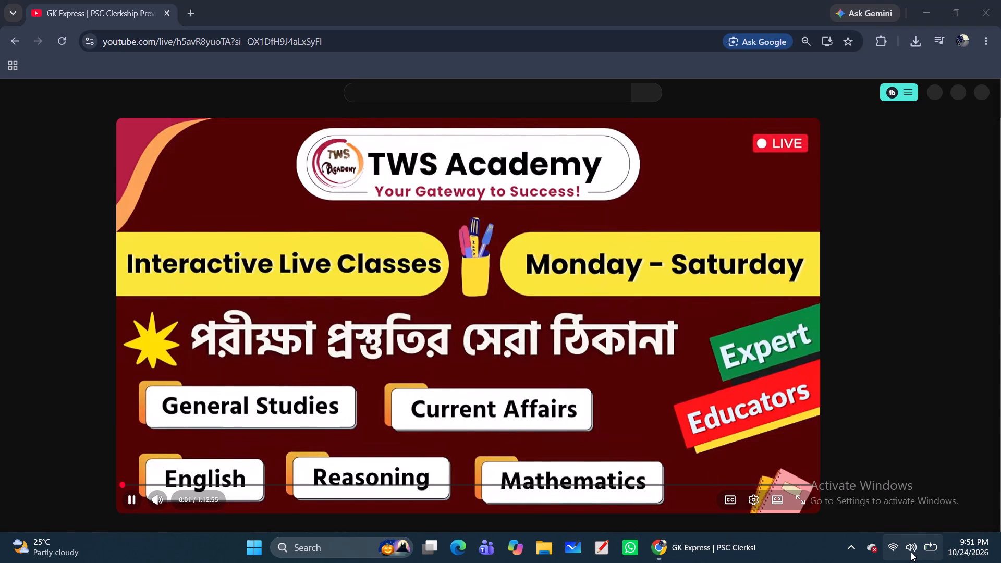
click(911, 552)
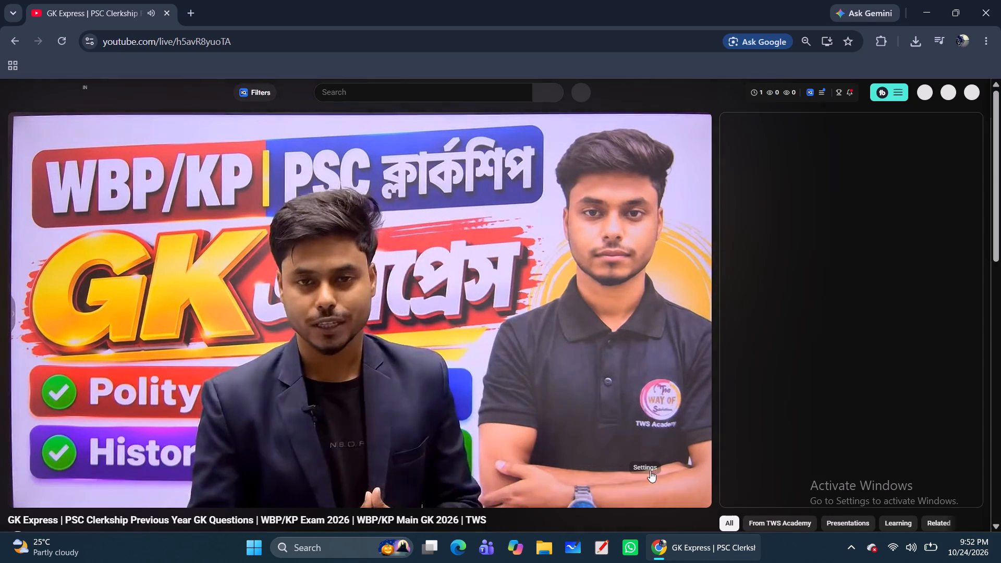
Set the GK Express video's playback speed to 2.0 and dismiss the player settings.
click(640, 494)
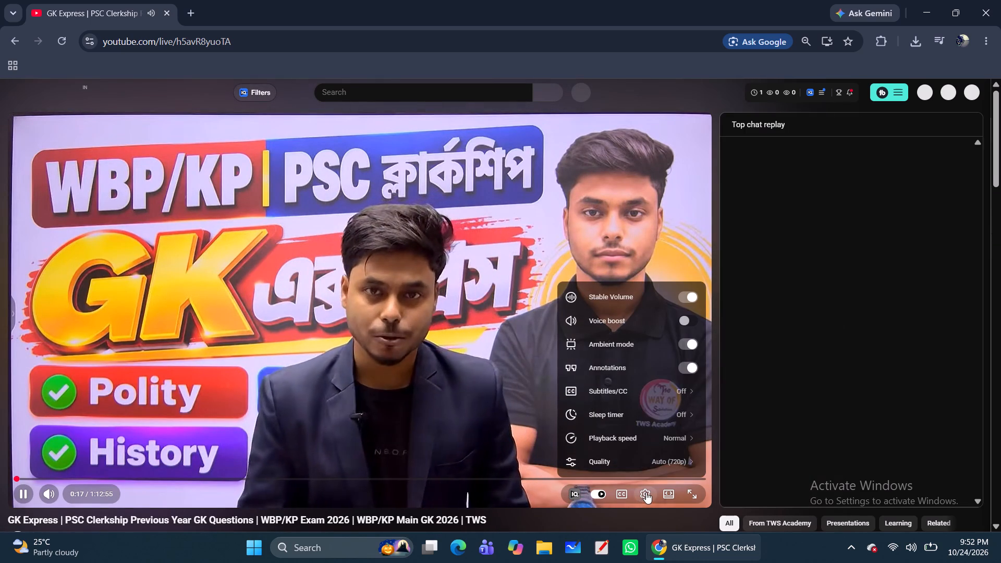
click(644, 437)
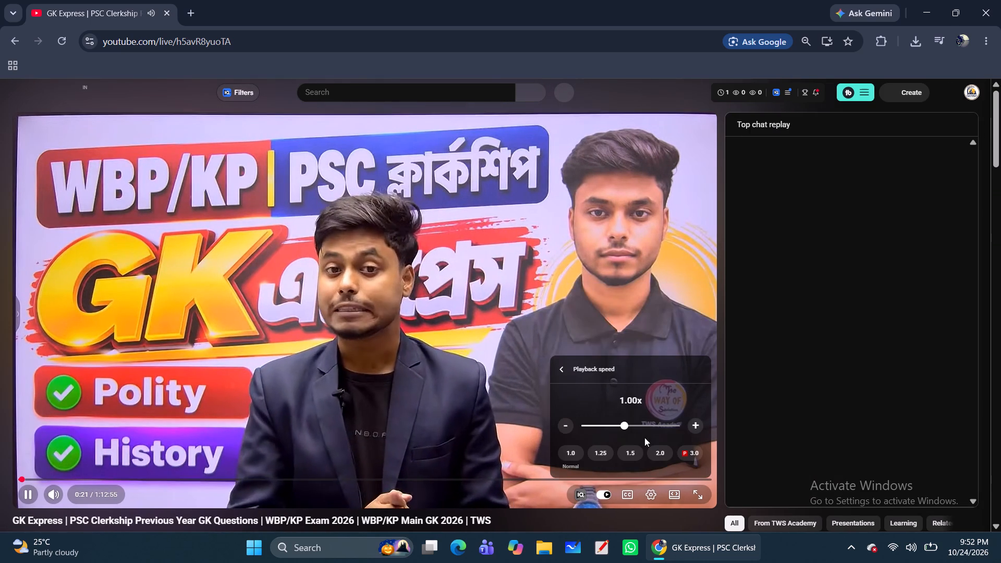
click(660, 451)
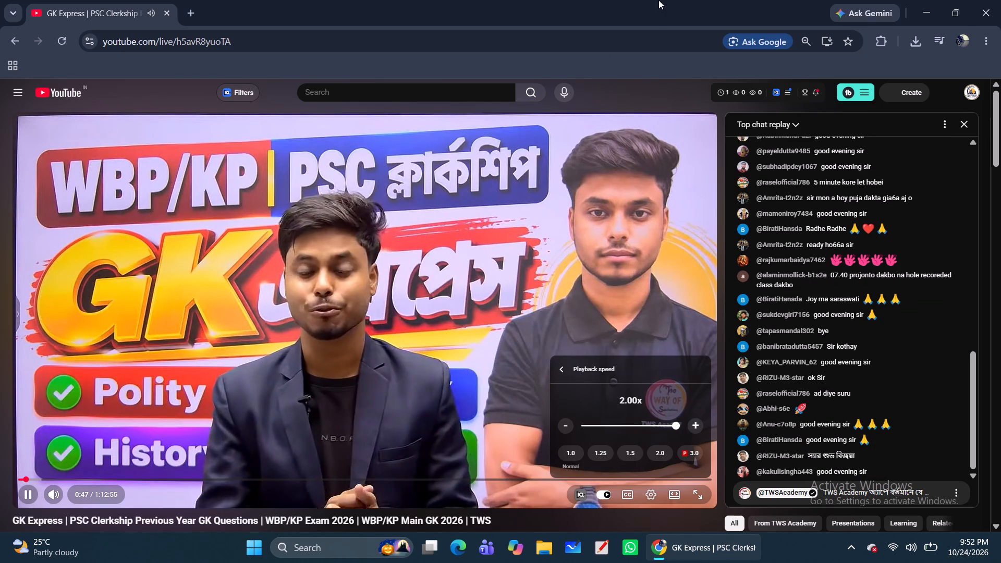
click(645, 92)
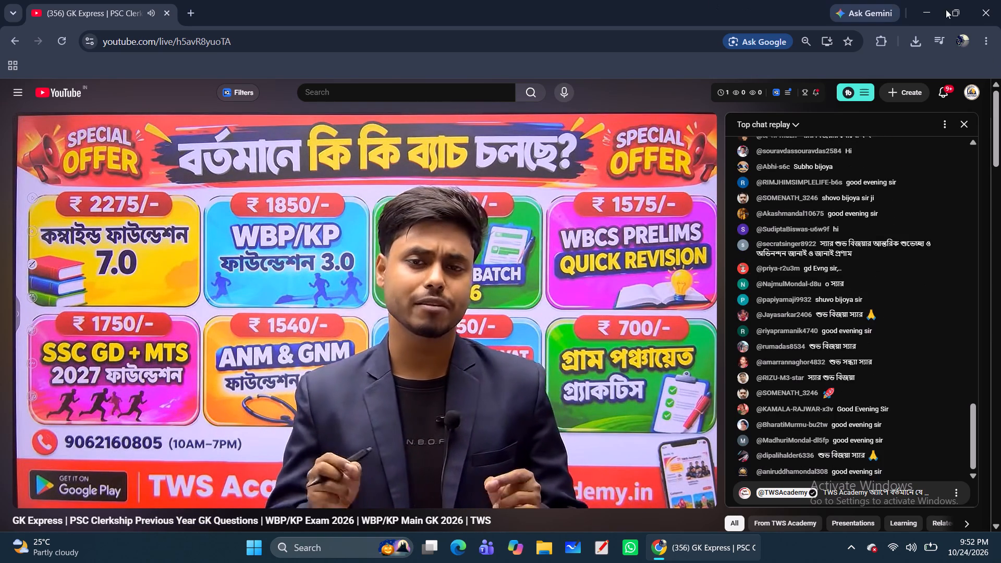
Close the chat replay beside the GK Express video and show the video in full screen.
click(964, 123)
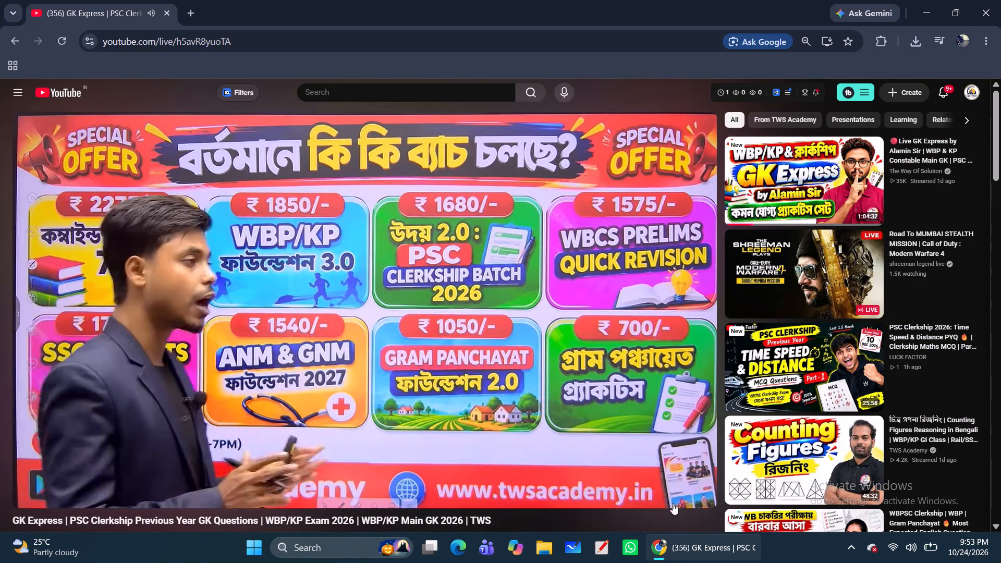
click(698, 493)
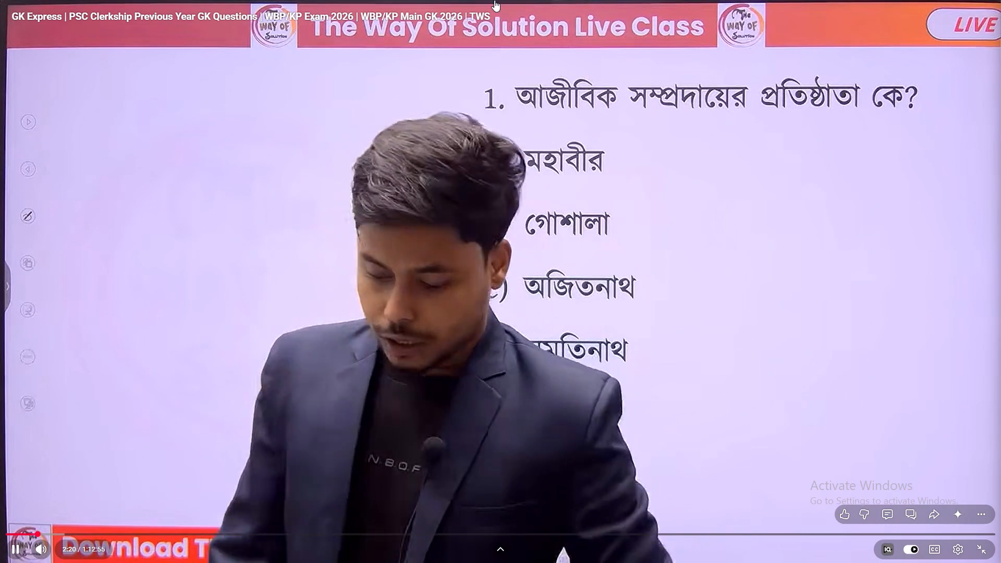
click(504, 46)
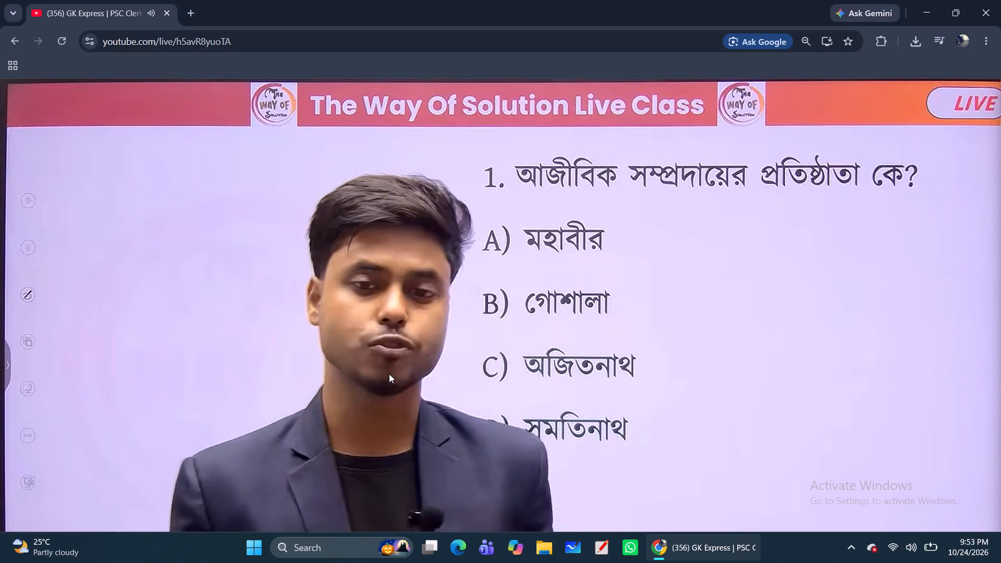
scroll(300, 396, down, 1)
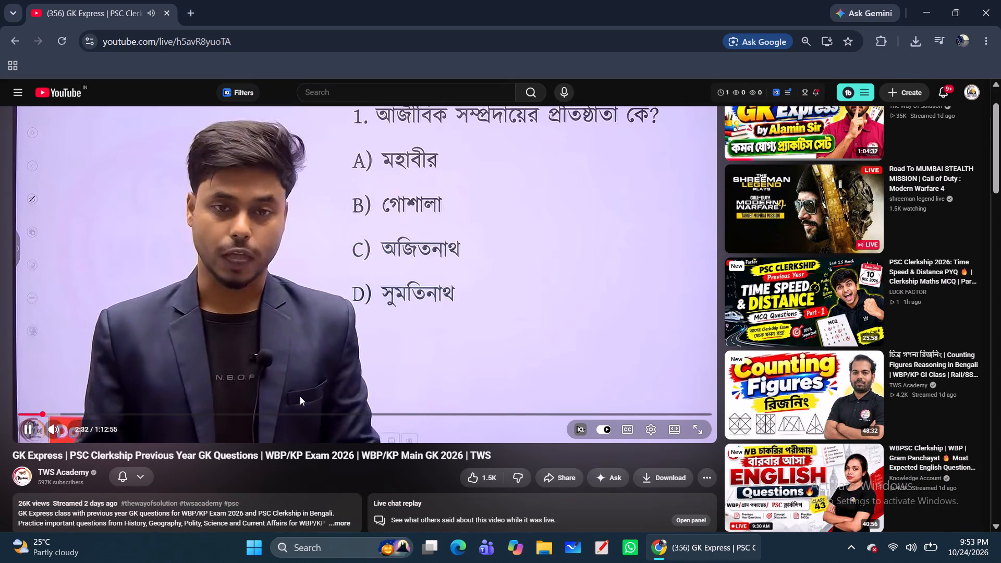
click(696, 430)
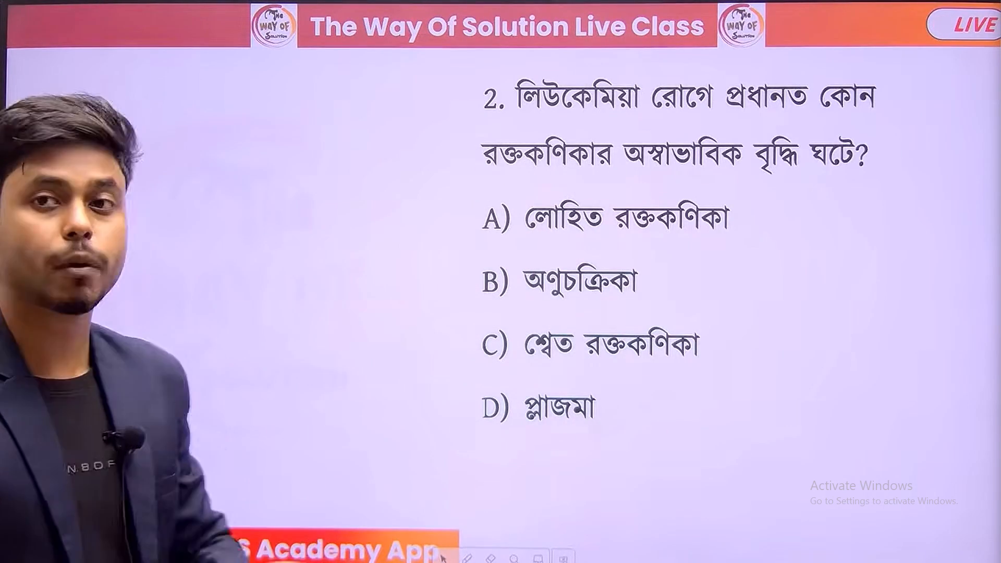
Rewind the video to just before question 1 and pause it once the question slide shows, at 2:15.
key(Left)
key(Left)
key(Left)
key(Left)
key(Left)
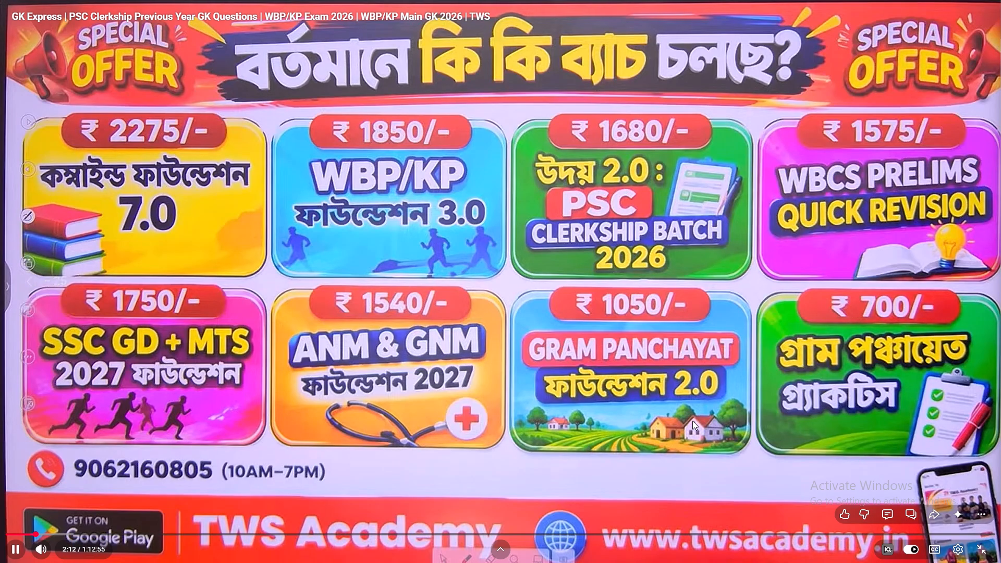
key(space)
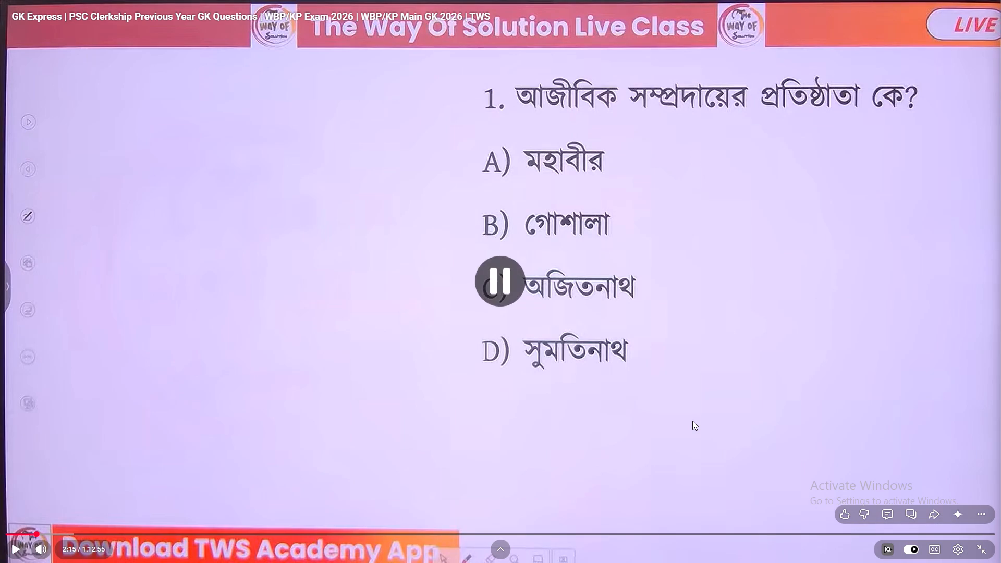